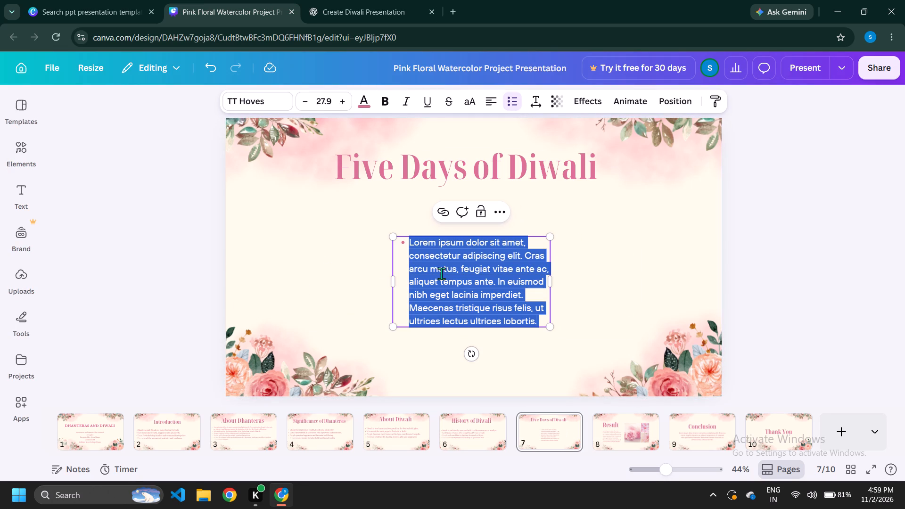
{"action": "key", "text": "ctrl+v"}
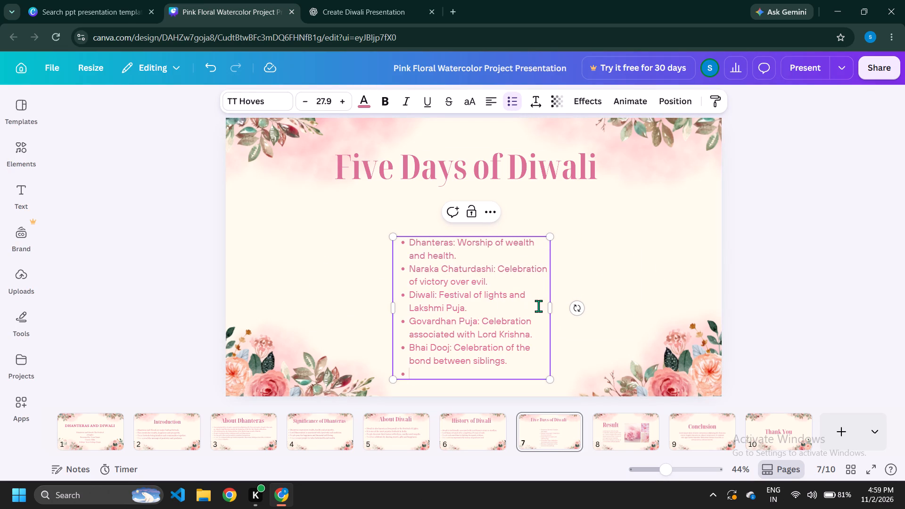
Widen the five-point list box so each point fits on one line, and remove the empty trailing bullet.
{"action": "left_click_drag", "start_coordinate": [551, 308], "coordinate": [687, 286]}
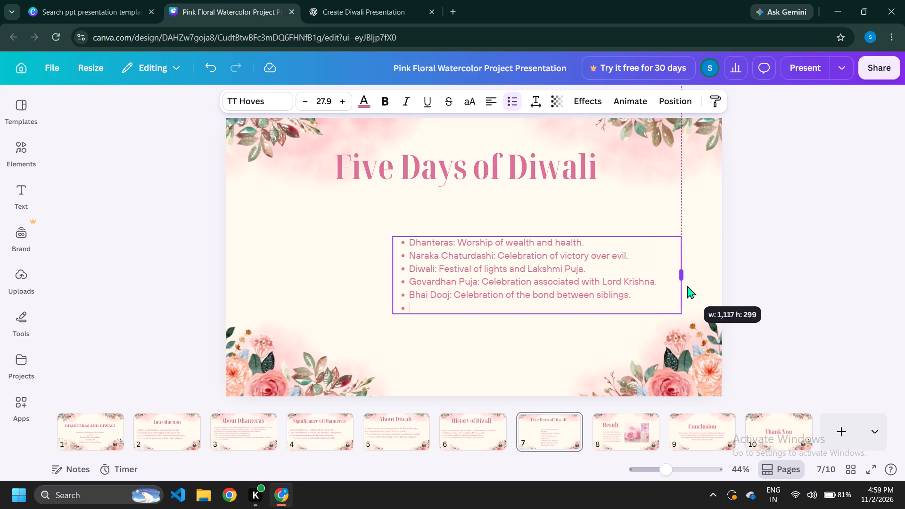
{"action": "left_click_drag", "start_coordinate": [687, 286], "coordinate": [695, 285]}
{"action": "left_click", "coordinate": [439, 313]}
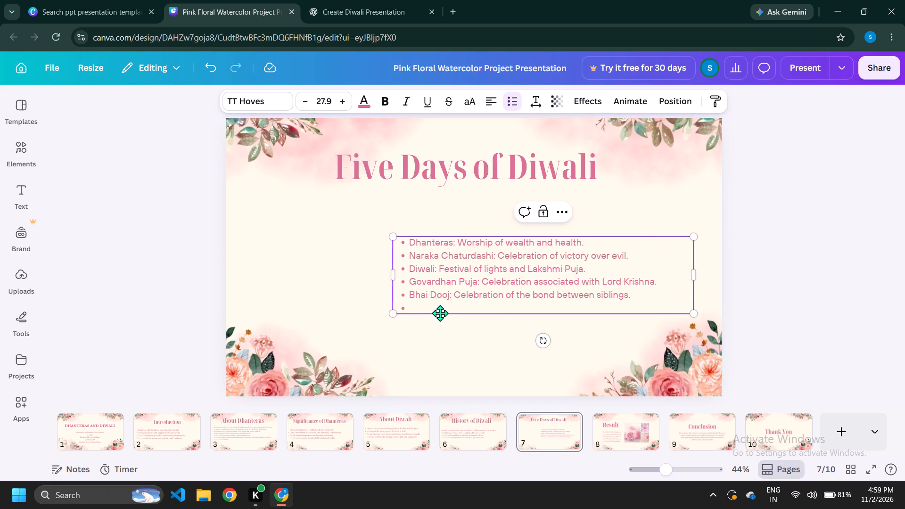
{"action": "key", "text": "BackSpace"}
{"action": "left_click", "coordinate": [838, 233]}
Move the five-point list to the slide's left margin under the title and enlarge it to font size 42.2.
{"action": "left_click_drag", "start_coordinate": [509, 281], "coordinate": [473, 278]}
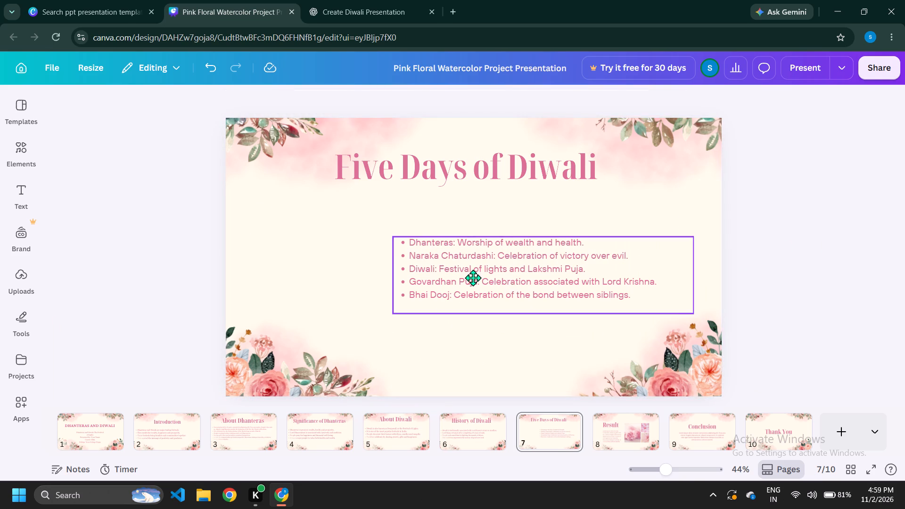
{"action": "left_click_drag", "start_coordinate": [473, 278], "coordinate": [344, 258]}
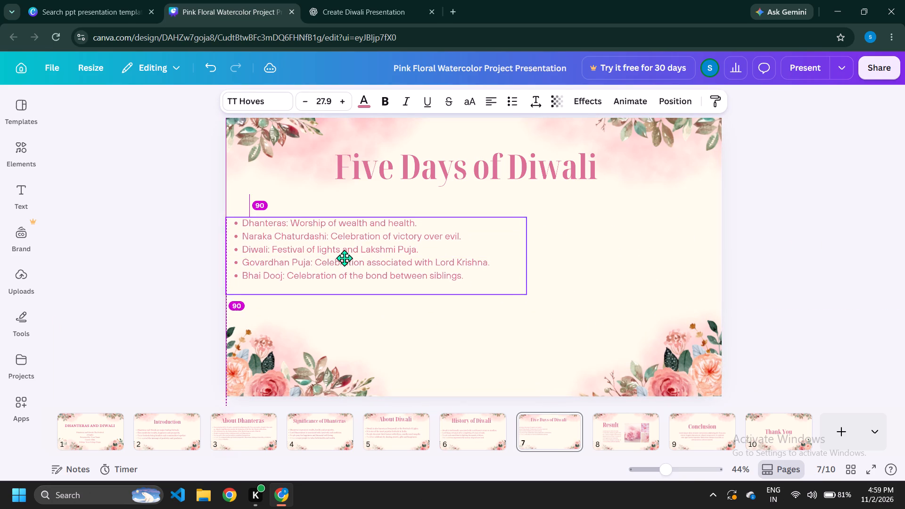
{"action": "left_click_drag", "start_coordinate": [344, 258], "coordinate": [346, 252]}
{"action": "left_click_drag", "start_coordinate": [544, 291], "coordinate": [597, 306]}
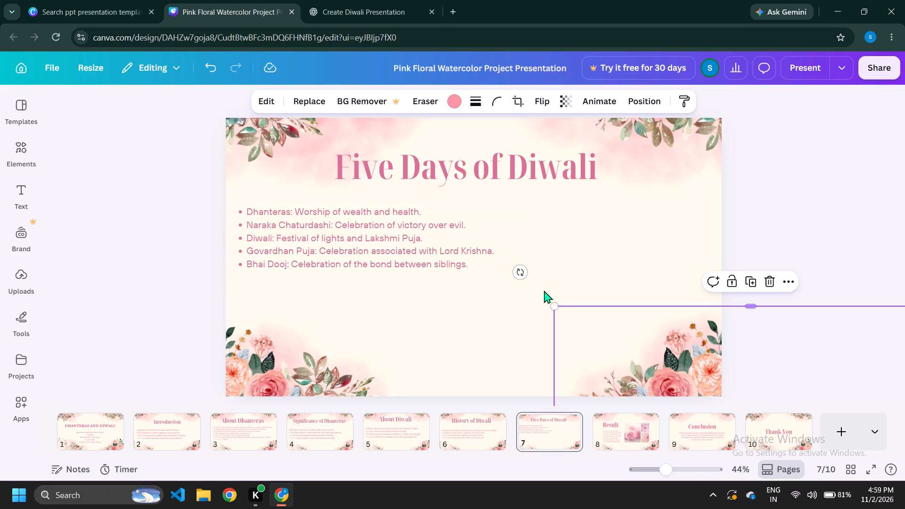
{"action": "left_click", "coordinate": [409, 262]}
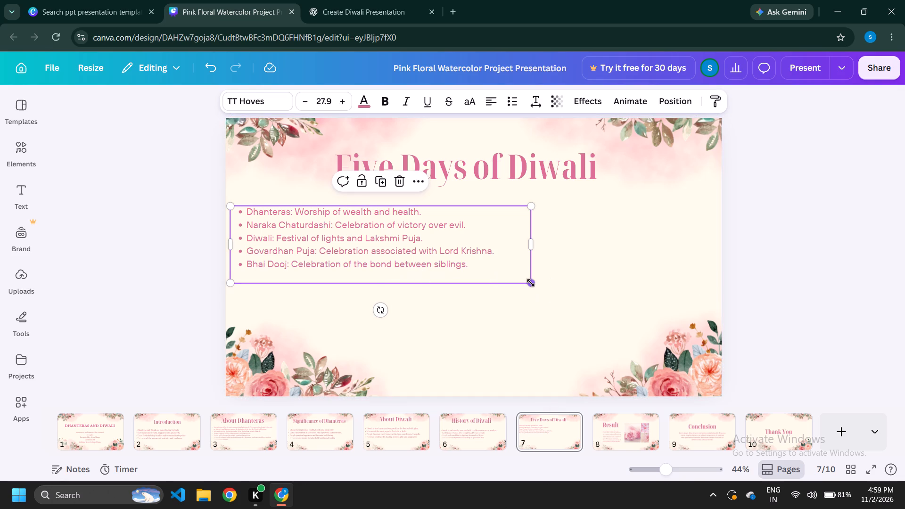
{"action": "left_click_drag", "start_coordinate": [530, 283], "coordinate": [683, 328]}
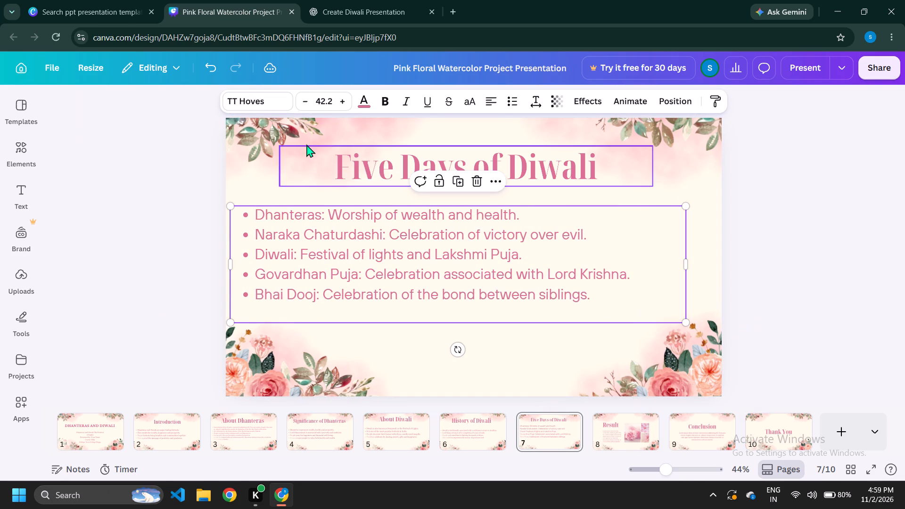
Set the font of slide 7's five-point list to Georgia Pro.
{"action": "left_click", "coordinate": [272, 103]}
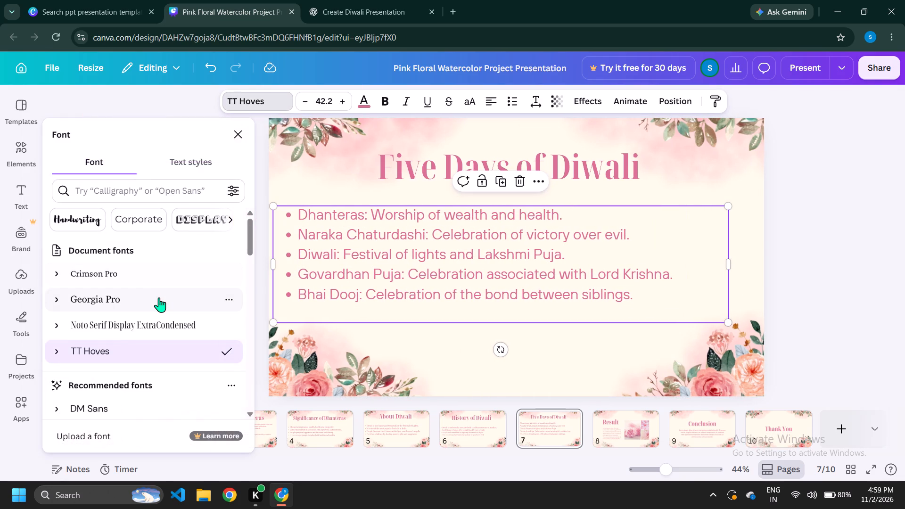
{"action": "left_click", "coordinate": [159, 297]}
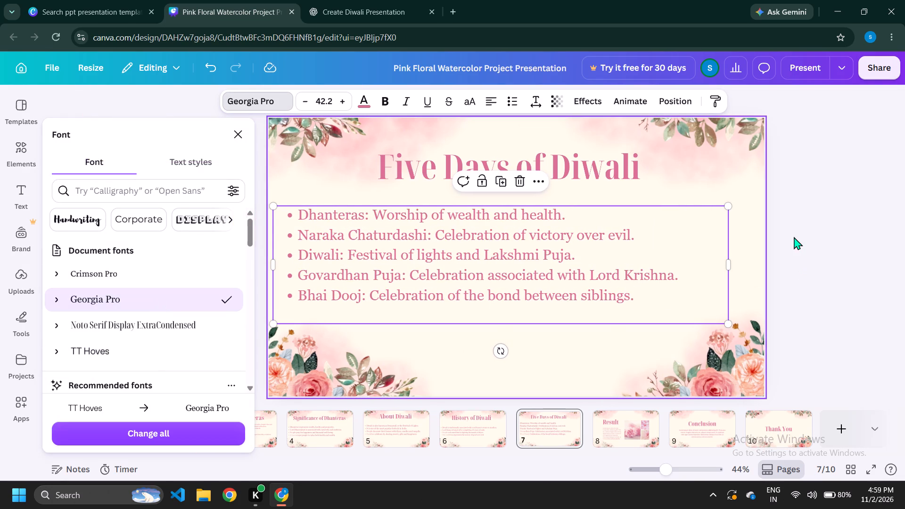
{"action": "left_click", "coordinate": [827, 234]}
{"action": "left_click", "coordinate": [817, 236]}
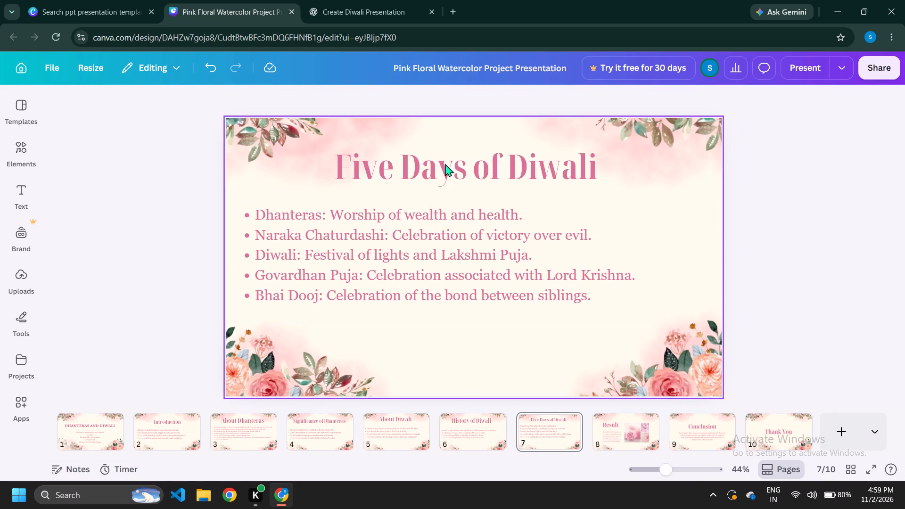
Compare the title formatting on slide 7 with the title on slide 1.
{"action": "left_click", "coordinate": [451, 167]}
{"action": "left_click", "coordinate": [381, 103]}
{"action": "left_click", "coordinate": [382, 103]}
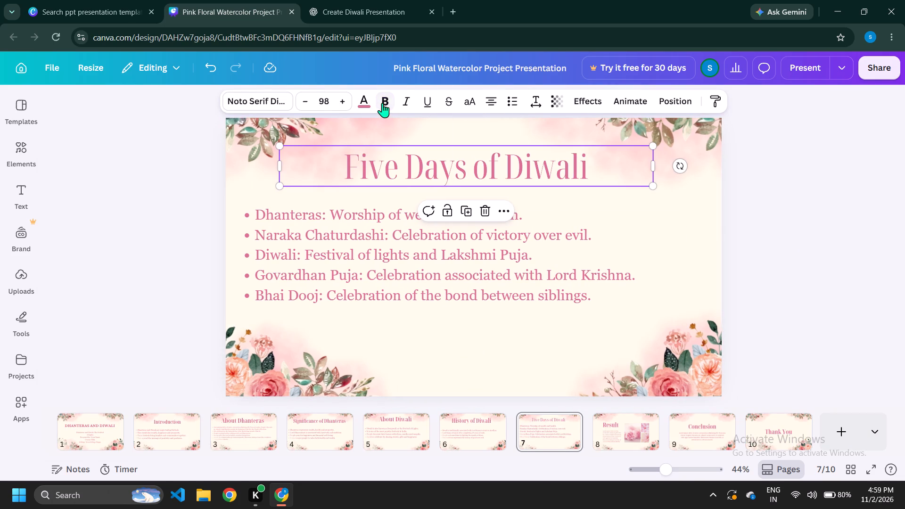
{"action": "left_click", "coordinate": [394, 426]}
{"action": "left_click", "coordinate": [89, 443]}
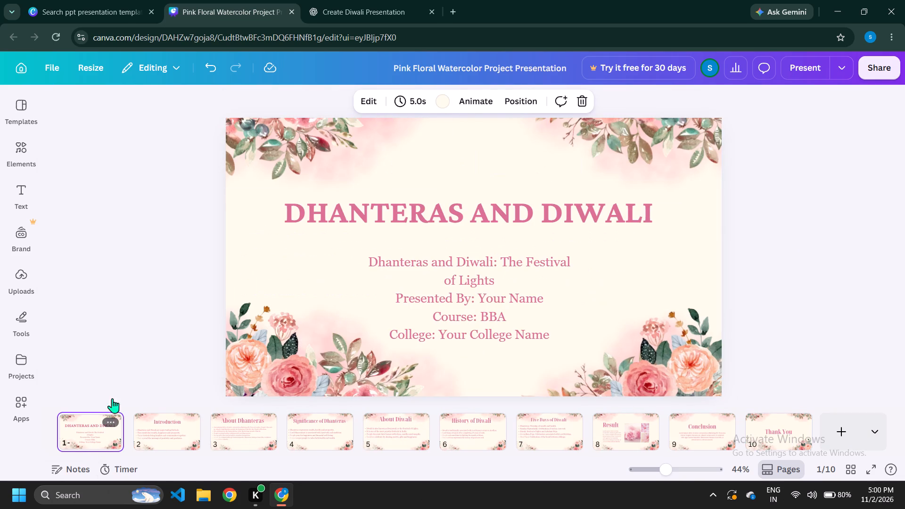
{"action": "left_click", "coordinate": [450, 213]}
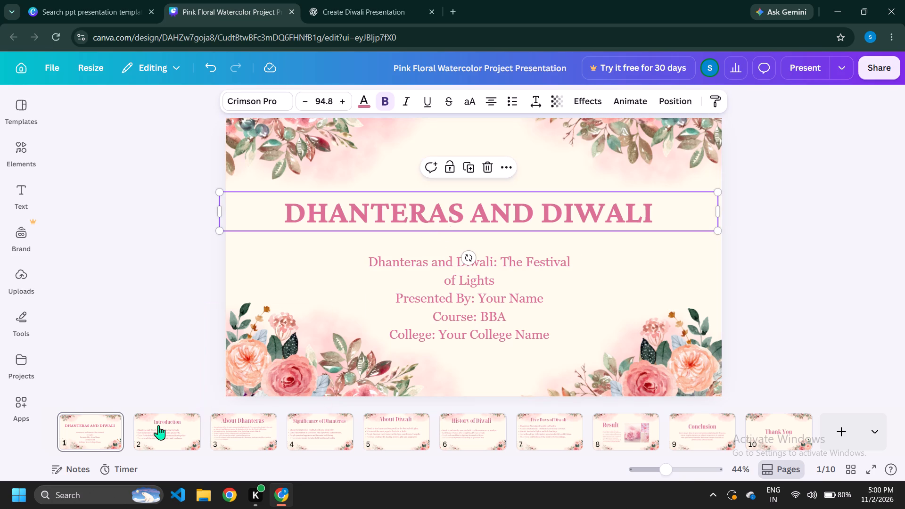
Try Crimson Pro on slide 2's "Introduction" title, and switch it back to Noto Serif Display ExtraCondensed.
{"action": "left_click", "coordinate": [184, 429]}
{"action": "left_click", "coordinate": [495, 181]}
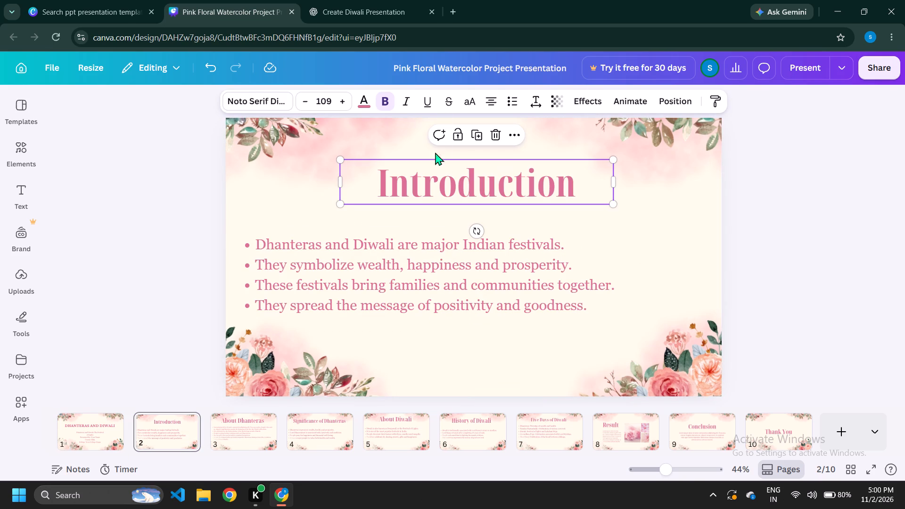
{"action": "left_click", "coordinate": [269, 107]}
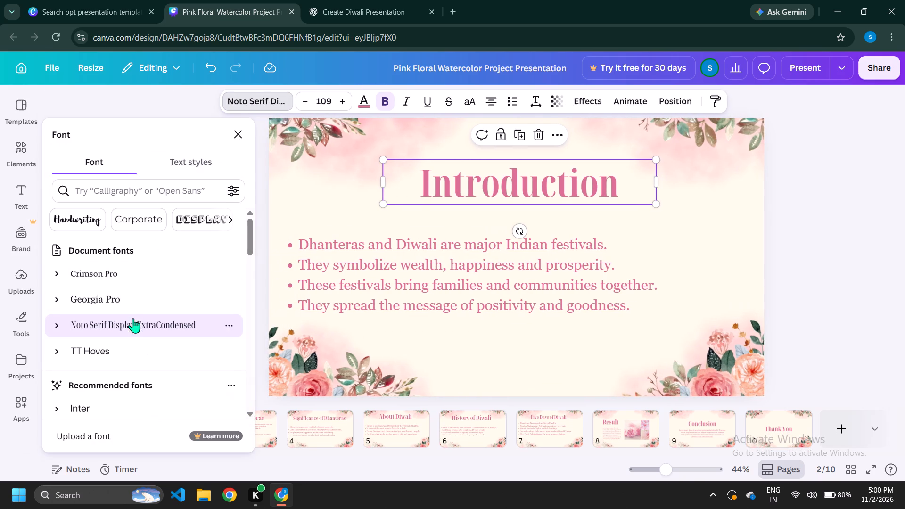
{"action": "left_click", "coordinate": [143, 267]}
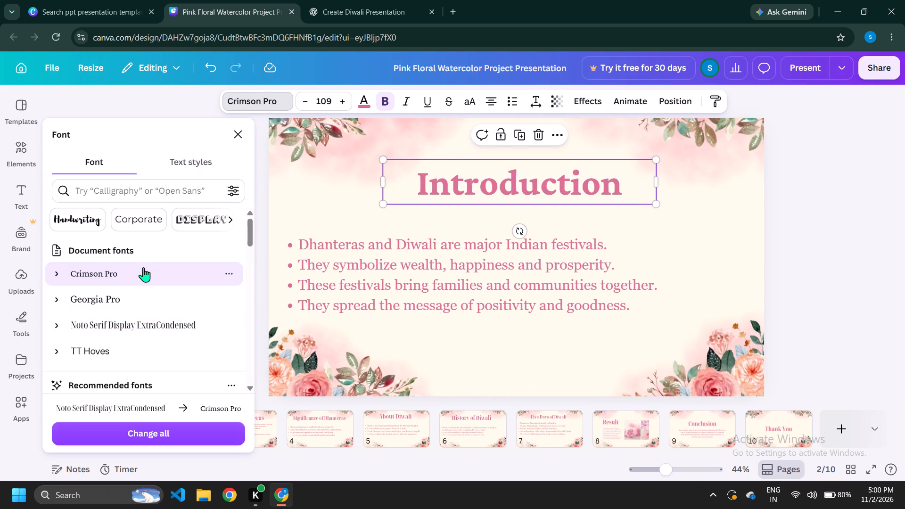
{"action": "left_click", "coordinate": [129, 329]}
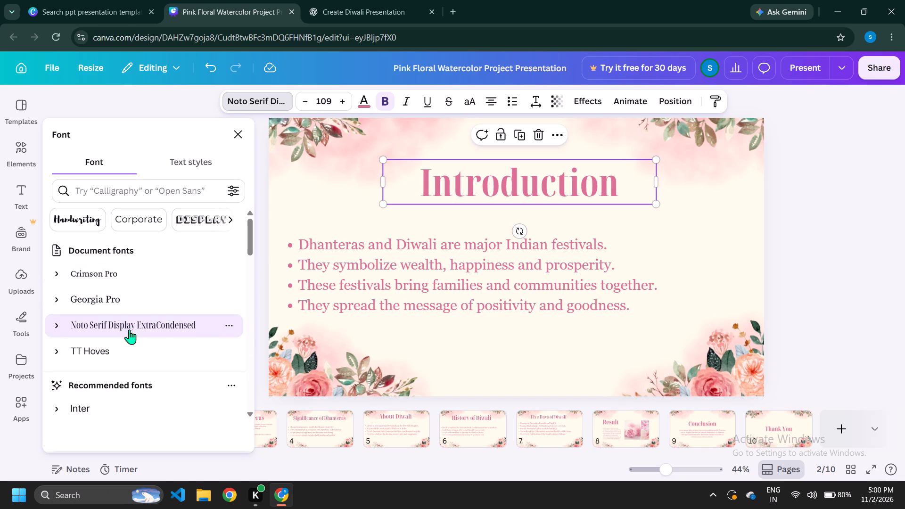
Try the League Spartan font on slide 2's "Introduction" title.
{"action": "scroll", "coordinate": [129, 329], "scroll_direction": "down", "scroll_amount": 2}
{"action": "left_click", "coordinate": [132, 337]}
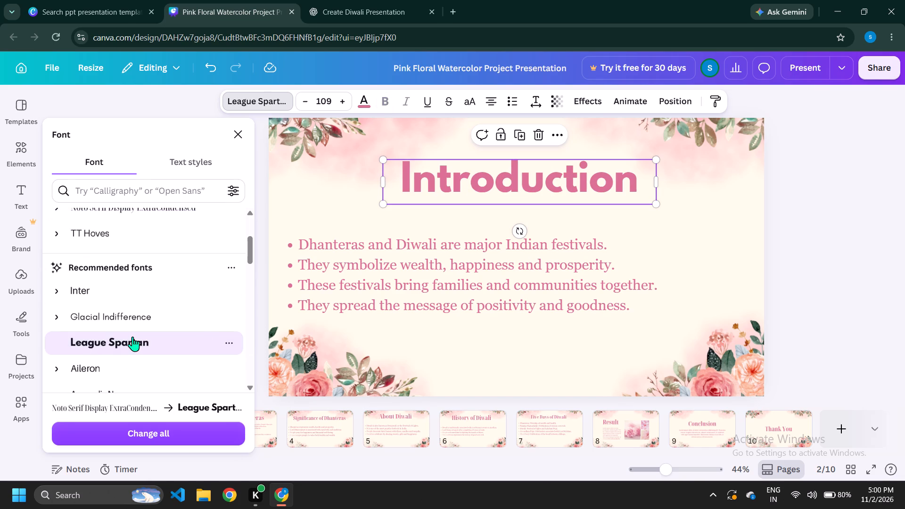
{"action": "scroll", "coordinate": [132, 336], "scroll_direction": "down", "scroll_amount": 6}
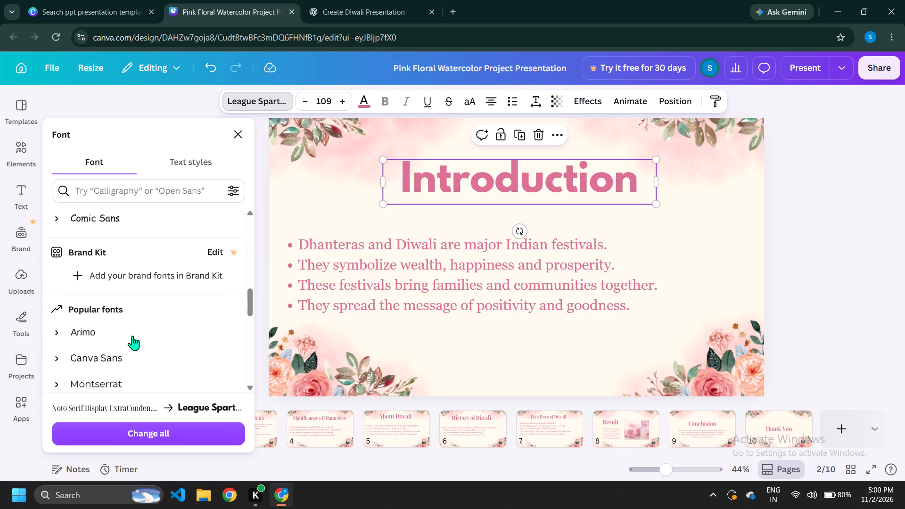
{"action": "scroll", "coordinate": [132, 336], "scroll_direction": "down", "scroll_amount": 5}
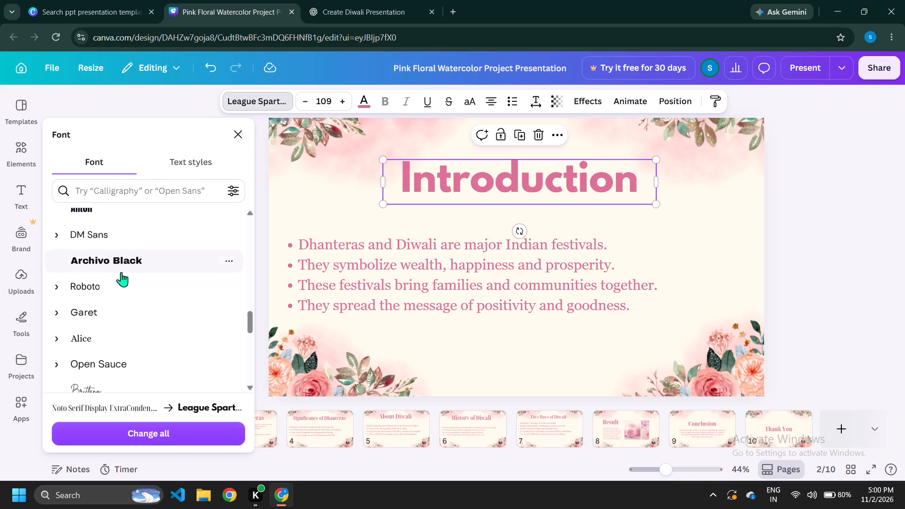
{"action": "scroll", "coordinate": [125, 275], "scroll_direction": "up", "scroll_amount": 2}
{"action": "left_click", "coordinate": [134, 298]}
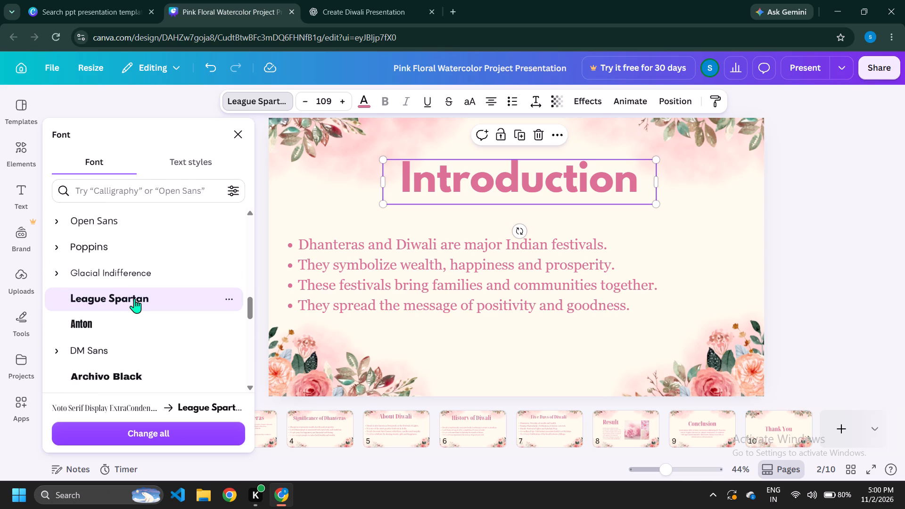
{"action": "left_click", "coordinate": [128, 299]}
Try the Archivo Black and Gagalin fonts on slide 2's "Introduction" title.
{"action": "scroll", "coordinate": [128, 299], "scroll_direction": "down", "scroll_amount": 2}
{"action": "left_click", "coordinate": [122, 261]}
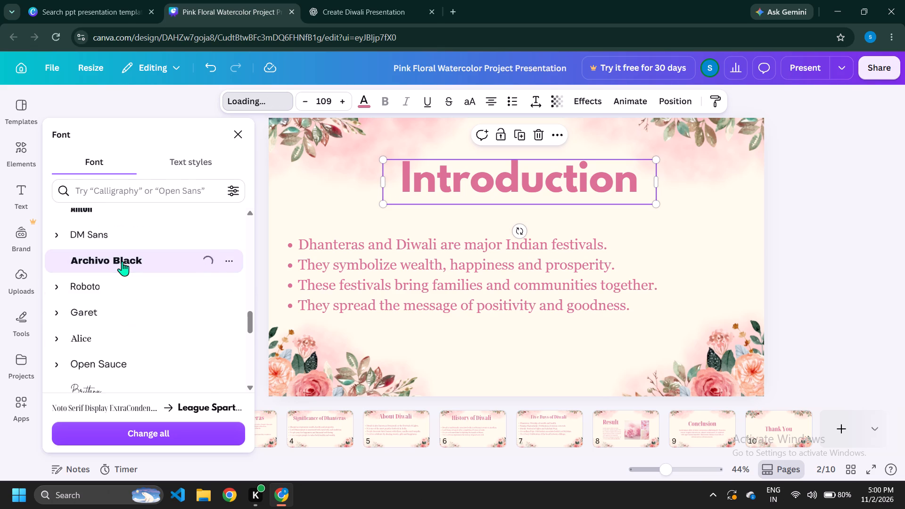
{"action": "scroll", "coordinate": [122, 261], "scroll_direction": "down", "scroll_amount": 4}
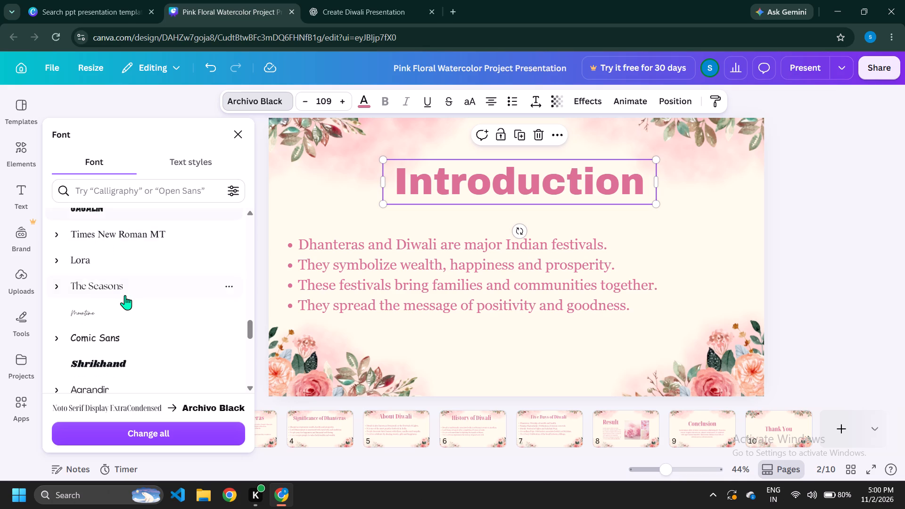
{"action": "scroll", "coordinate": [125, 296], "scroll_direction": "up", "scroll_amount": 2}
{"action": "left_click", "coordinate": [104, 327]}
Set the font of slide 2's "Introduction" title to Horizon.
{"action": "scroll", "coordinate": [104, 302], "scroll_direction": "down", "scroll_amount": 3}
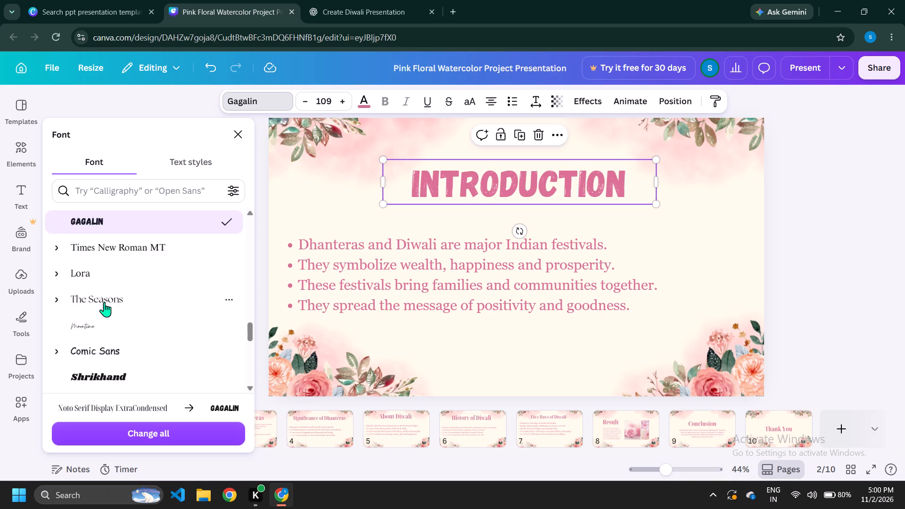
{"action": "scroll", "coordinate": [105, 302], "scroll_direction": "down", "scroll_amount": 2}
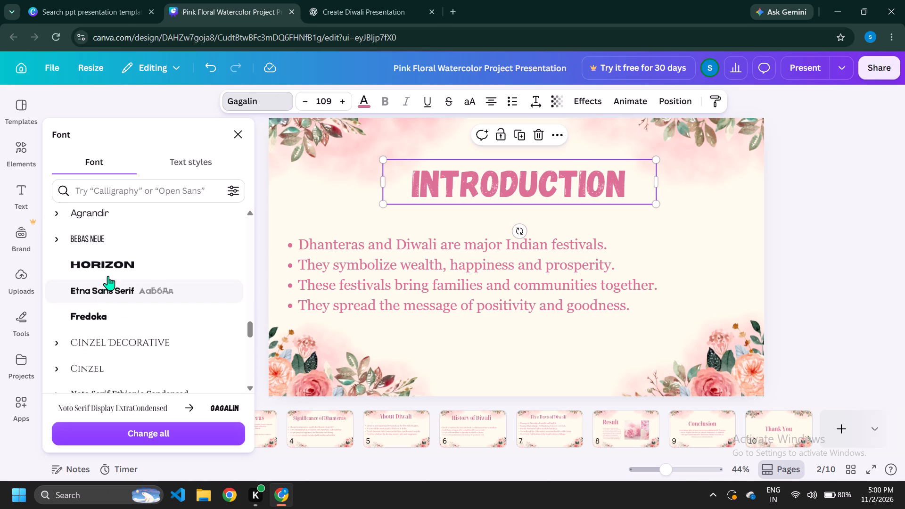
{"action": "left_click", "coordinate": [111, 269]}
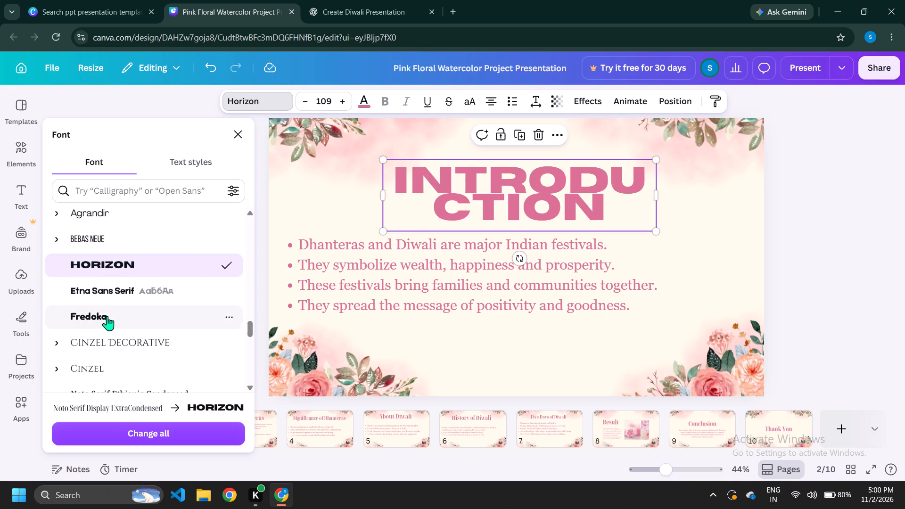
Scale the "Introduction" title to font size 84.3, and reposition and widen its box so the word fits on one line.
{"action": "left_click_drag", "start_coordinate": [659, 193], "coordinate": [703, 194]}
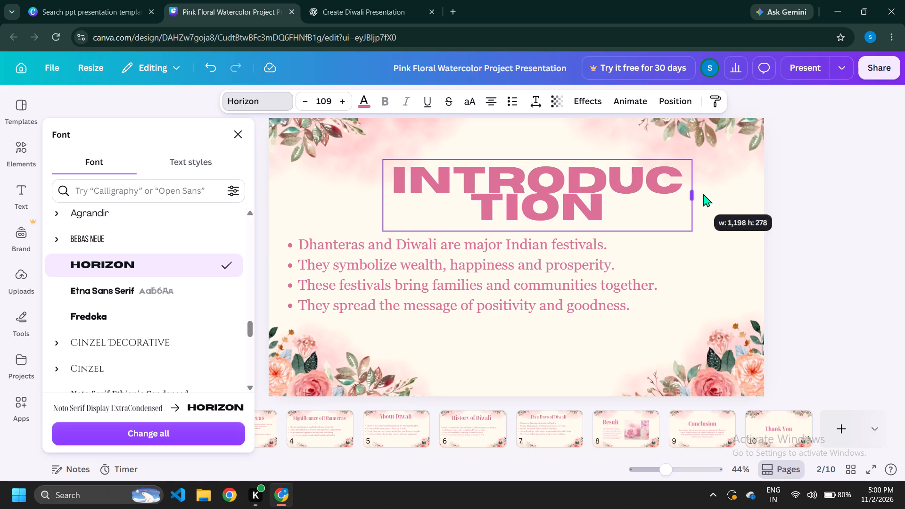
{"action": "left_click_drag", "start_coordinate": [703, 194], "coordinate": [767, 183]}
{"action": "left_click_drag", "start_coordinate": [590, 194], "coordinate": [491, 194]}
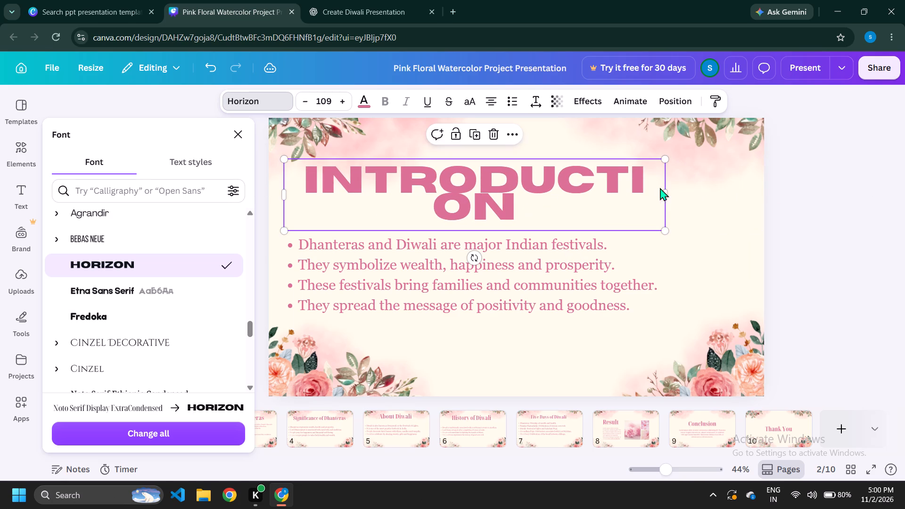
{"action": "left_click_drag", "start_coordinate": [663, 230], "coordinate": [580, 199]}
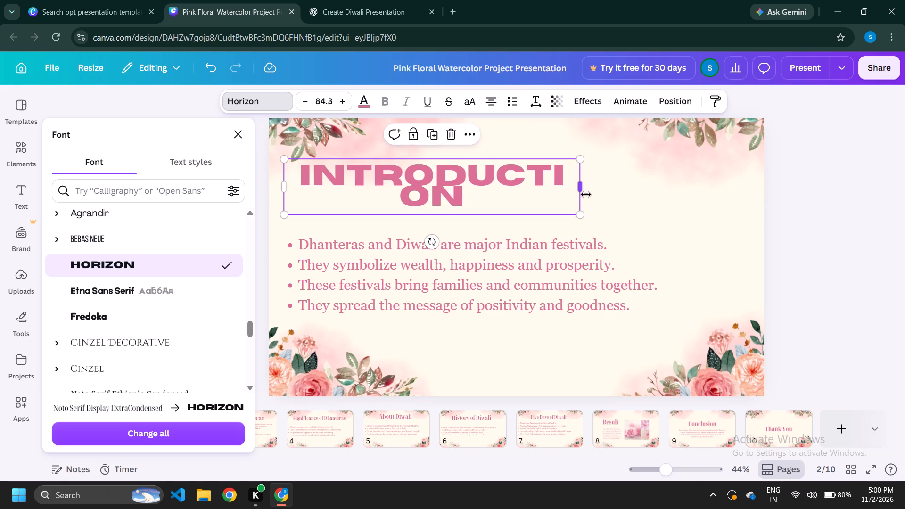
{"action": "left_click_drag", "start_coordinate": [580, 188], "coordinate": [629, 187]}
{"action": "left_click", "coordinate": [629, 184]}
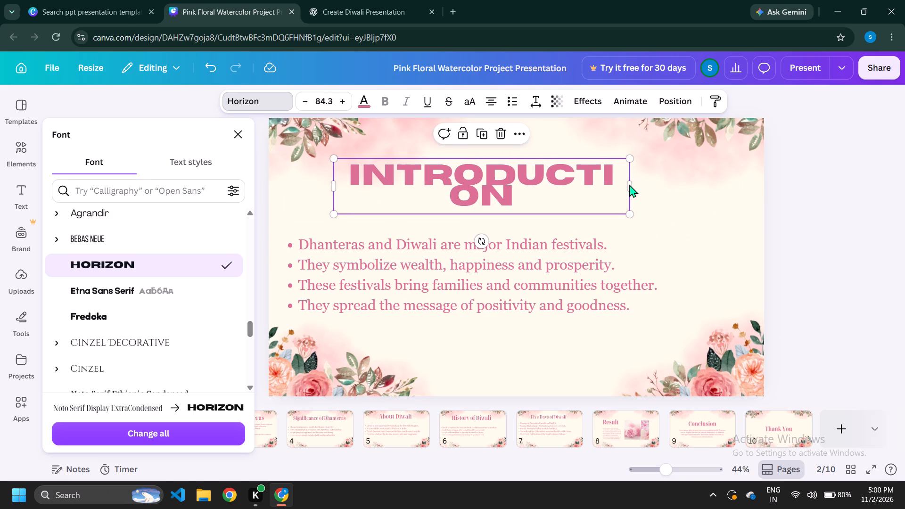
{"action": "left_click_drag", "start_coordinate": [633, 187], "coordinate": [690, 185]}
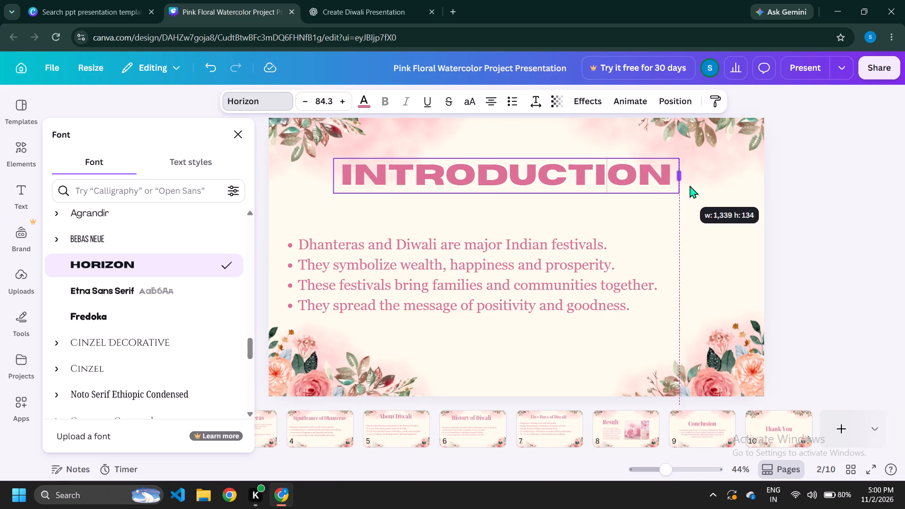
{"action": "left_click_drag", "start_coordinate": [690, 185], "coordinate": [699, 185]}
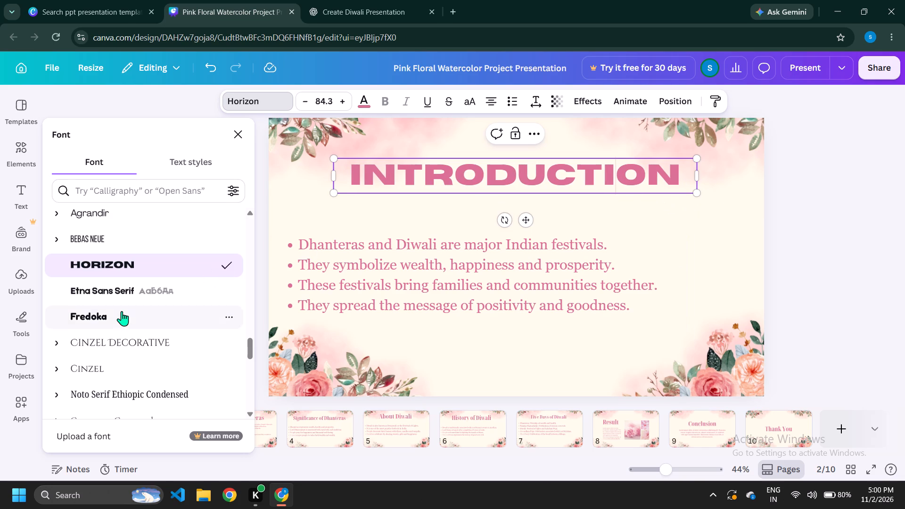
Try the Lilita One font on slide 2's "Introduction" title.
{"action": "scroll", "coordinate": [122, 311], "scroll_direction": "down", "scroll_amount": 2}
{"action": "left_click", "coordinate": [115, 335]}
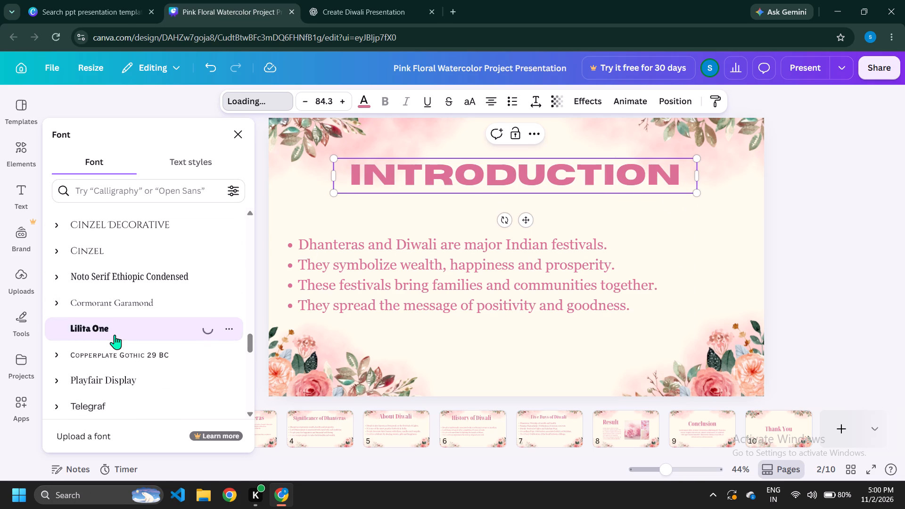
Set the font of slide 2's "Introduction" title to Lovelo.
{"action": "scroll", "coordinate": [115, 335], "scroll_direction": "down", "scroll_amount": 3}
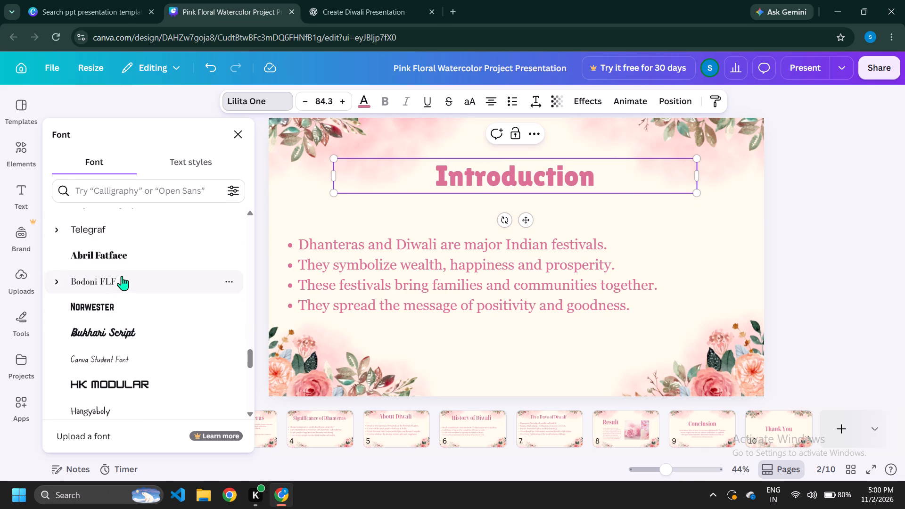
{"action": "scroll", "coordinate": [132, 376], "scroll_direction": "down", "scroll_amount": 5}
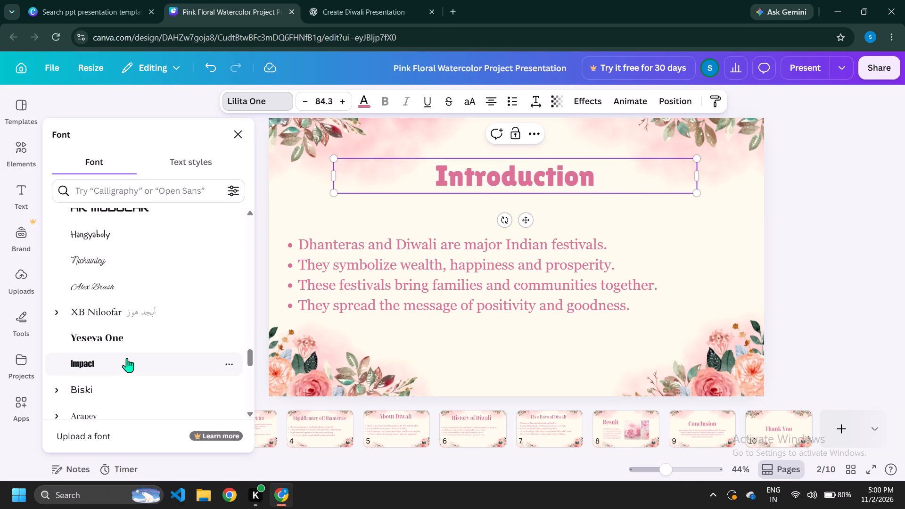
{"action": "scroll", "coordinate": [127, 358], "scroll_direction": "down", "scroll_amount": 7}
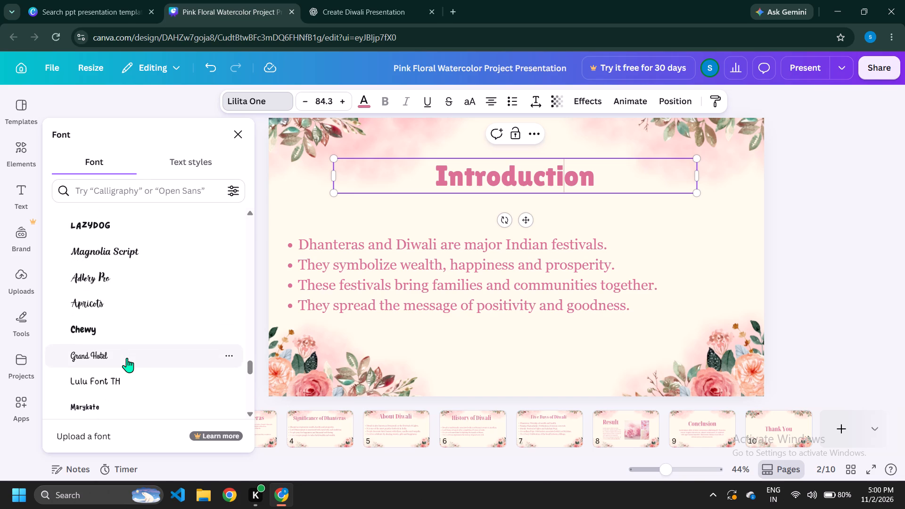
{"action": "scroll", "coordinate": [127, 358], "scroll_direction": "down", "scroll_amount": 9}
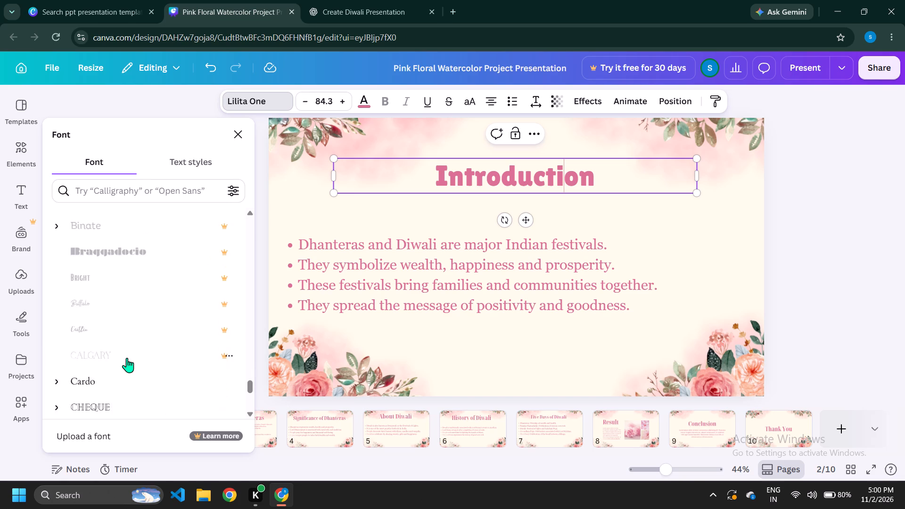
{"action": "scroll", "coordinate": [127, 358], "scroll_direction": "down", "scroll_amount": 16}
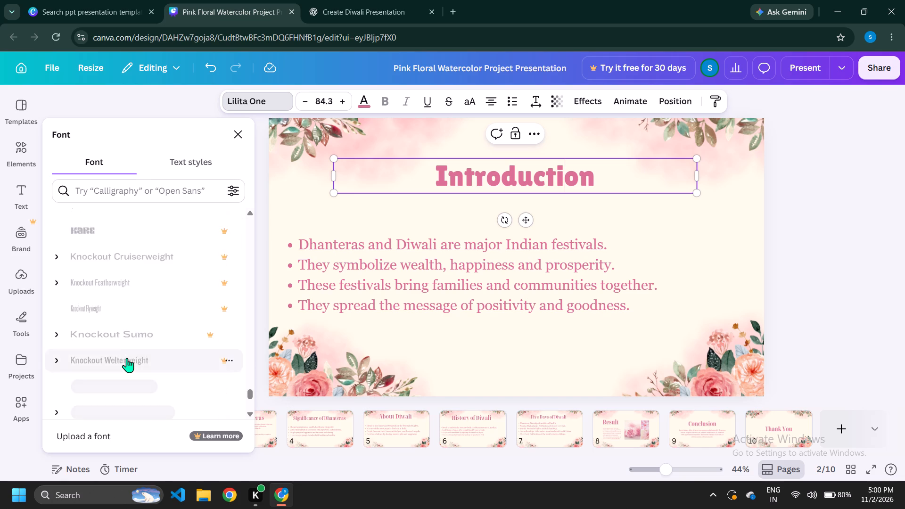
{"action": "left_click", "coordinate": [128, 333]}
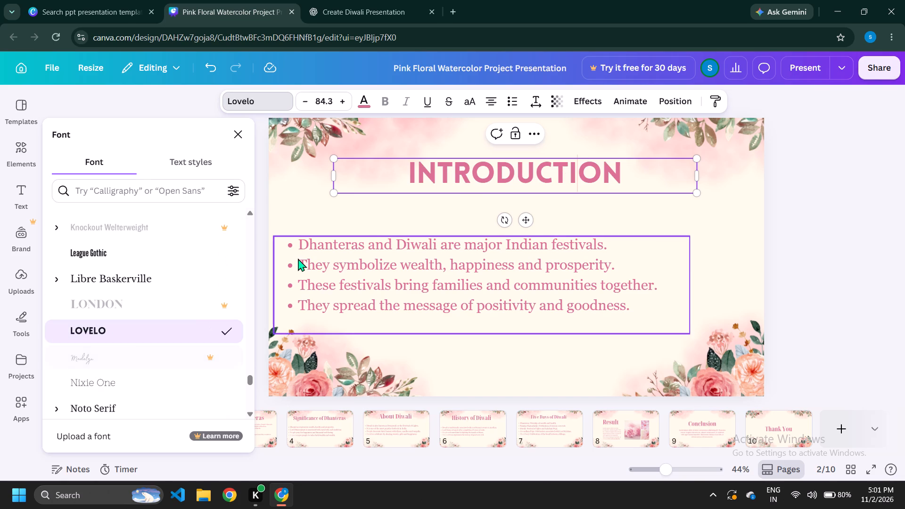
{"action": "left_click", "coordinate": [835, 211]}
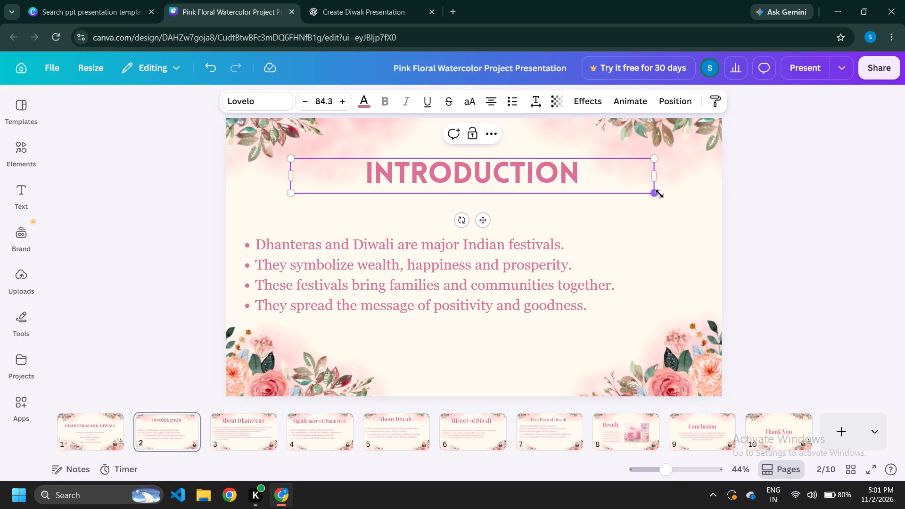
Narrow the "Introduction" title's box, scale the title up to font size 120, and centre it horizontally above the bullets.
{"action": "left_click_drag", "start_coordinate": [656, 178], "coordinate": [521, 194]}
{"action": "left_click_drag", "start_coordinate": [522, 197], "coordinate": [576, 220]}
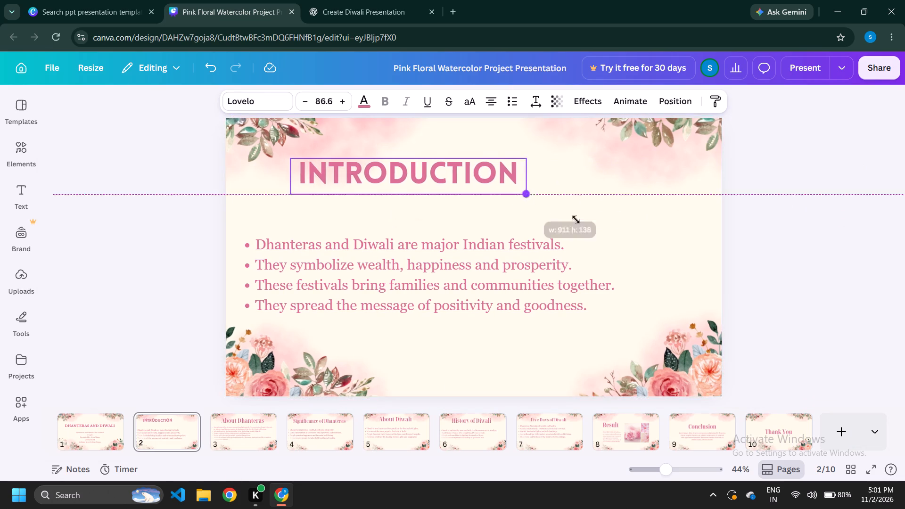
{"action": "left_click_drag", "start_coordinate": [576, 220], "coordinate": [615, 230]}
{"action": "left_click_drag", "start_coordinate": [511, 182], "coordinate": [527, 177]}
{"action": "left_click", "coordinate": [799, 160]}
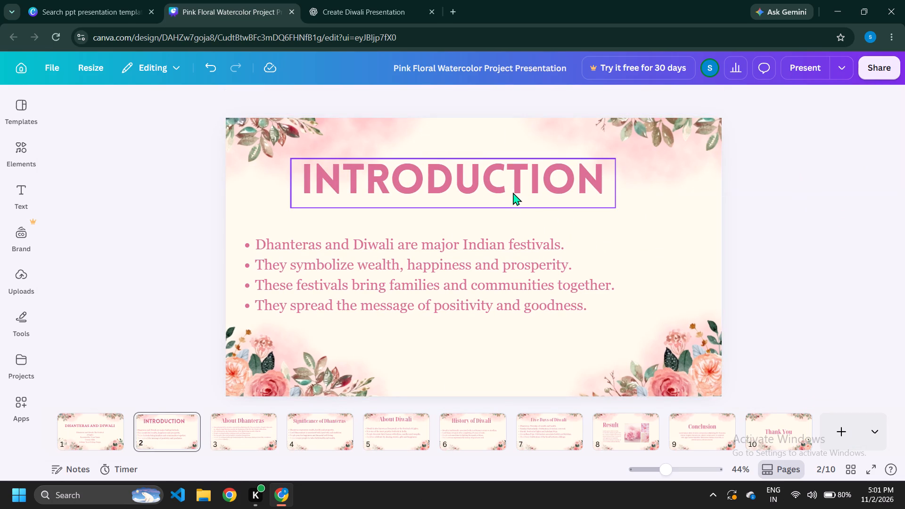
{"action": "left_click_drag", "start_coordinate": [511, 186], "coordinate": [535, 177]}
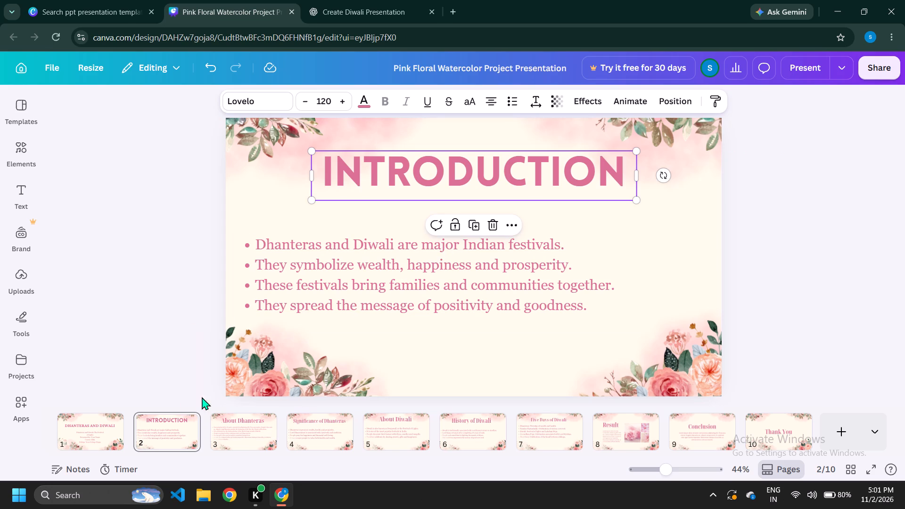
Set the font of slide 1's "Dhanteras and Diwali" title to Lovelo.
{"action": "left_click", "coordinate": [95, 428]}
{"action": "left_click", "coordinate": [469, 221]}
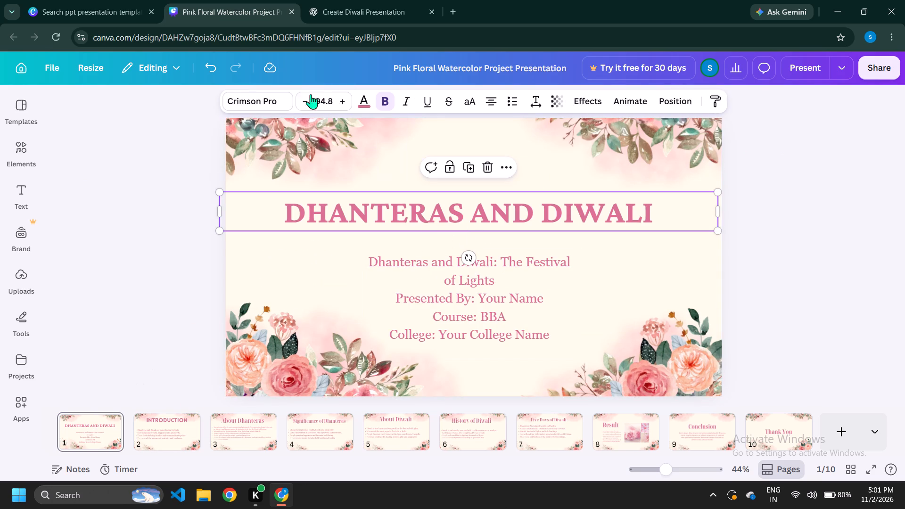
{"action": "left_click", "coordinate": [247, 100]}
{"action": "scroll", "coordinate": [149, 293], "scroll_direction": "up", "scroll_amount": 2}
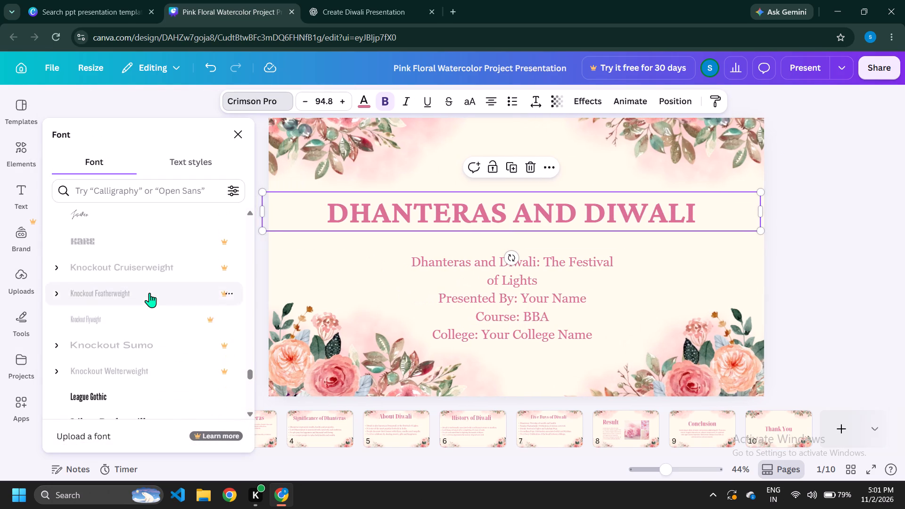
{"action": "scroll", "coordinate": [149, 293], "scroll_direction": "up", "scroll_amount": 20}
{"action": "scroll", "coordinate": [149, 293], "scroll_direction": "up", "scroll_amount": 19}
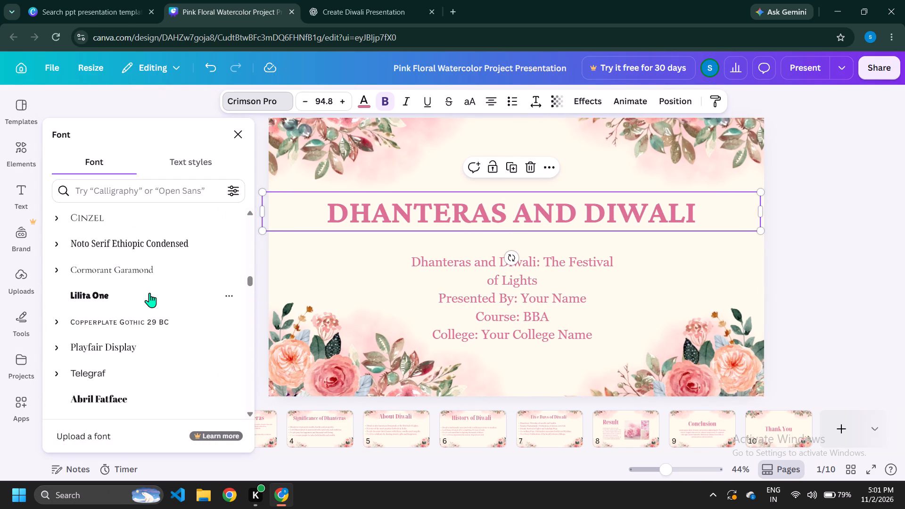
{"action": "scroll", "coordinate": [149, 293], "scroll_direction": "up", "scroll_amount": 20}
{"action": "scroll", "coordinate": [149, 293], "scroll_direction": "up", "scroll_amount": 7}
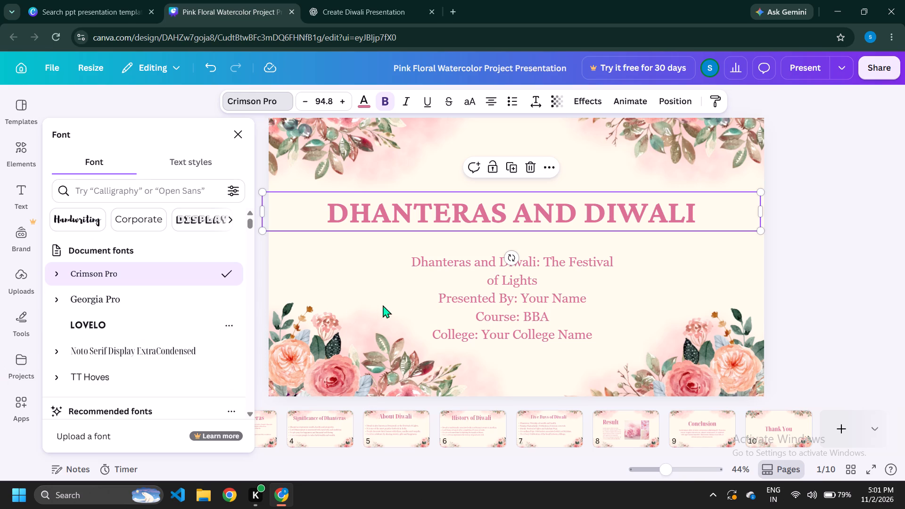
{"action": "left_click", "coordinate": [147, 325]}
{"action": "left_click", "coordinate": [805, 197]}
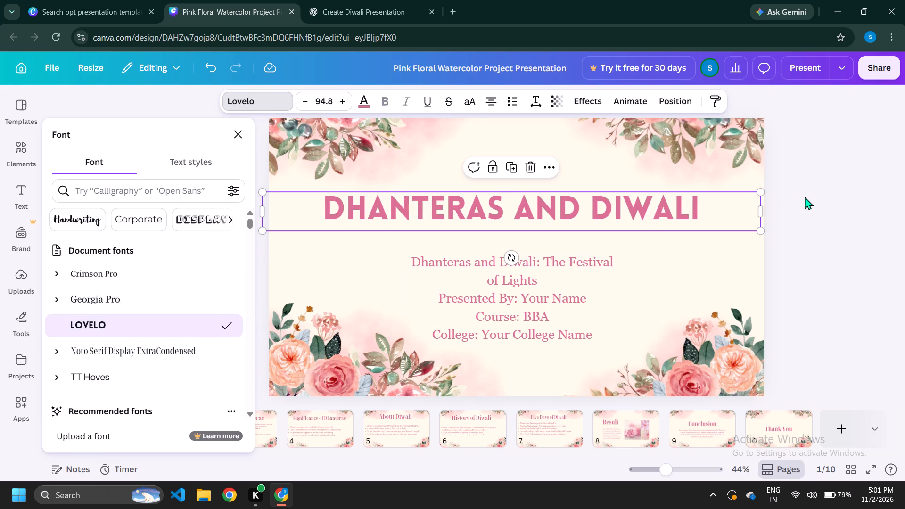
Set the font of slide 3's "About Dhanteras" title to Lovelo.
{"action": "left_click", "coordinate": [235, 429]}
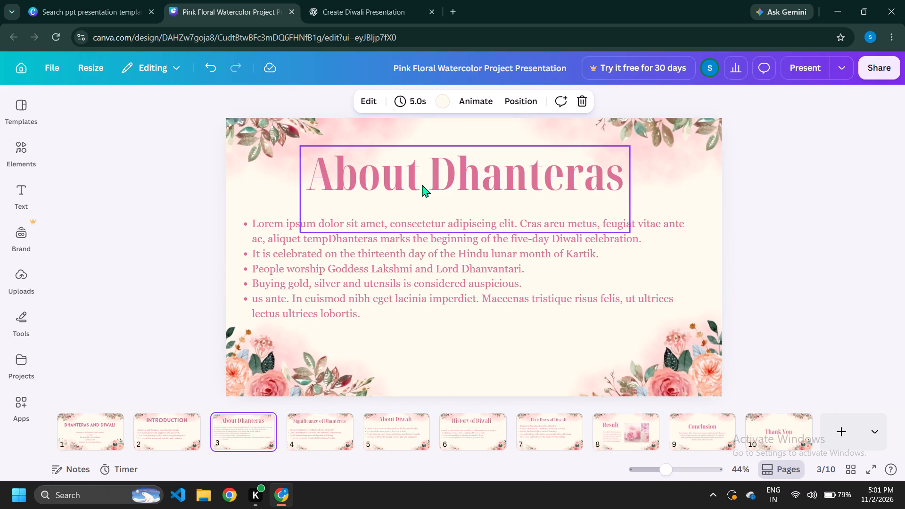
{"action": "left_click", "coordinate": [422, 184]}
{"action": "left_click", "coordinate": [255, 107]}
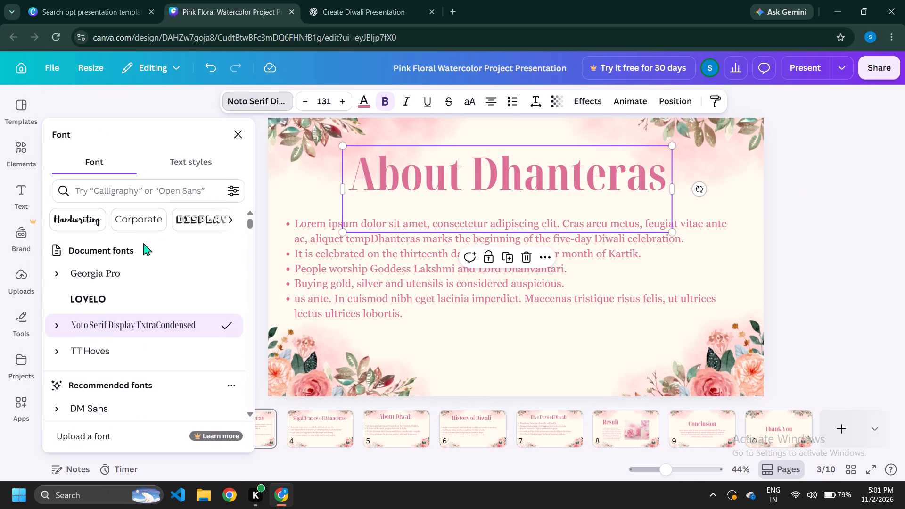
{"action": "left_click", "coordinate": [131, 299]}
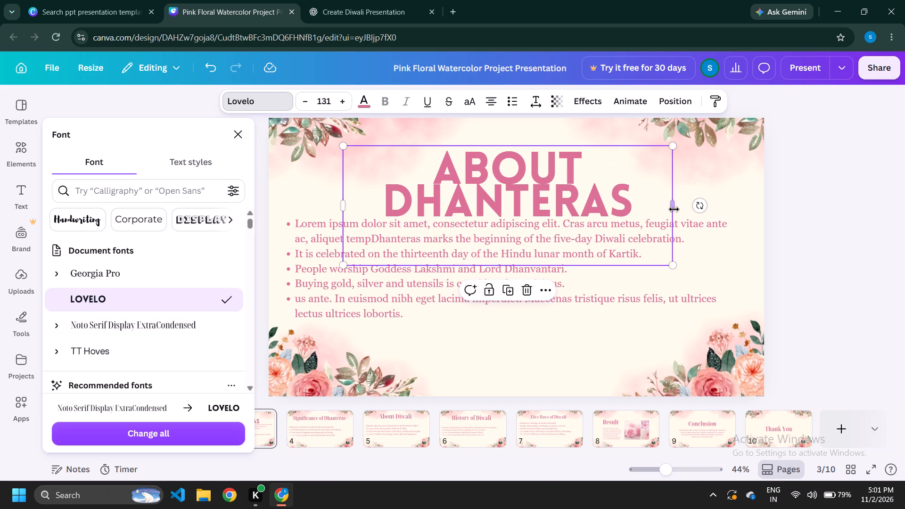
Remove the empty line below "About Dhanteras" and resize the title to fit on one line at font size 94.1.
{"action": "left_click_drag", "start_coordinate": [674, 209], "coordinate": [713, 196]}
{"action": "left_click_drag", "start_coordinate": [712, 269], "coordinate": [639, 241]}
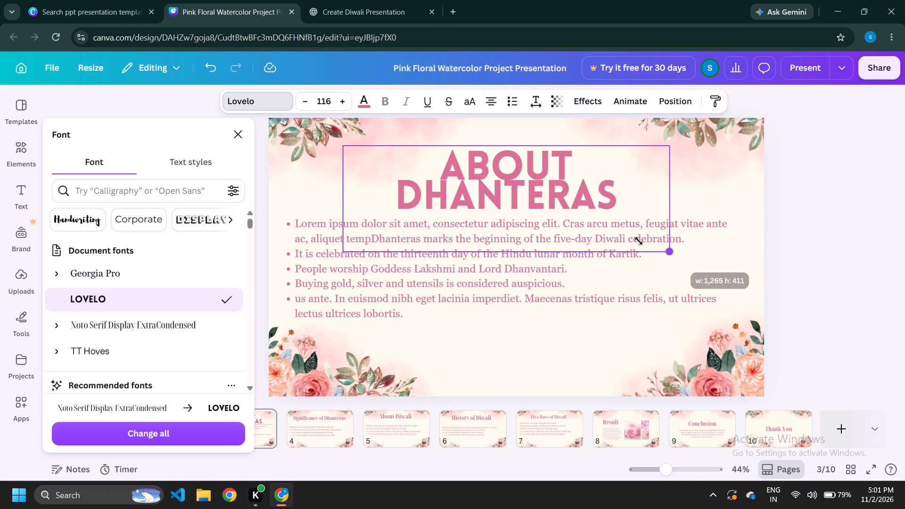
{"action": "left_click_drag", "start_coordinate": [639, 241], "coordinate": [578, 218]}
{"action": "left_click", "coordinate": [451, 205]}
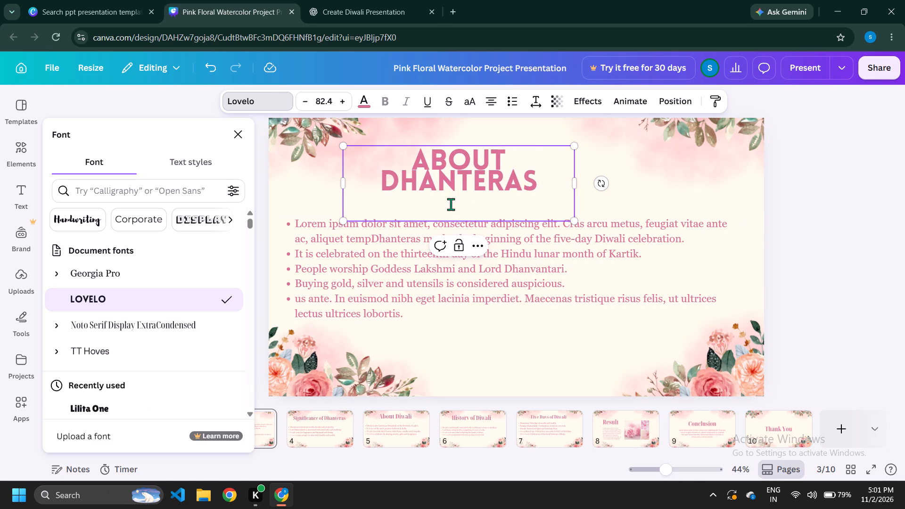
{"action": "key", "text": "BackSpace"}
{"action": "left_click_drag", "start_coordinate": [576, 178], "coordinate": [645, 178]}
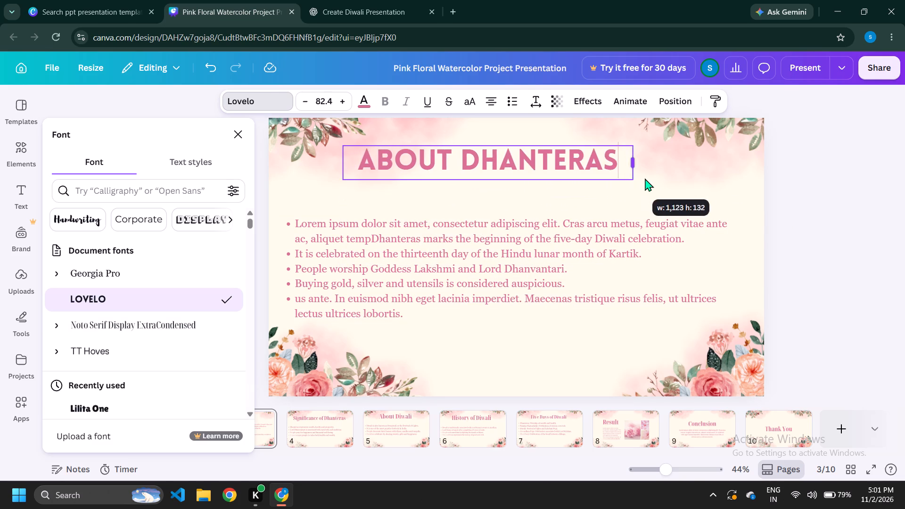
{"action": "left_click_drag", "start_coordinate": [645, 178], "coordinate": [667, 178]}
{"action": "left_click_drag", "start_coordinate": [671, 183], "coordinate": [683, 194]}
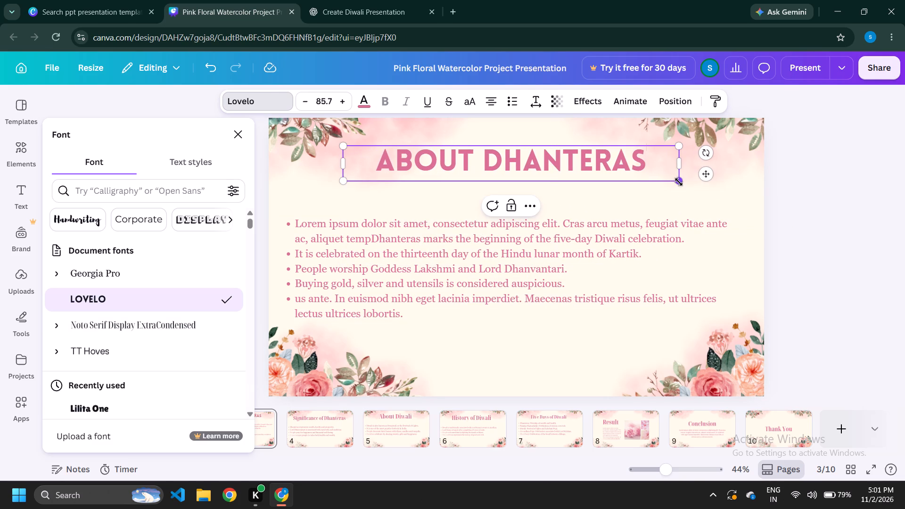
{"action": "left_click_drag", "start_coordinate": [679, 182], "coordinate": [710, 209]}
Move the "About Dhanteras" title slightly down and towards the slide's horizontal centre.
{"action": "left_click_drag", "start_coordinate": [575, 174], "coordinate": [569, 175]}
{"action": "left_click", "coordinate": [818, 166]}
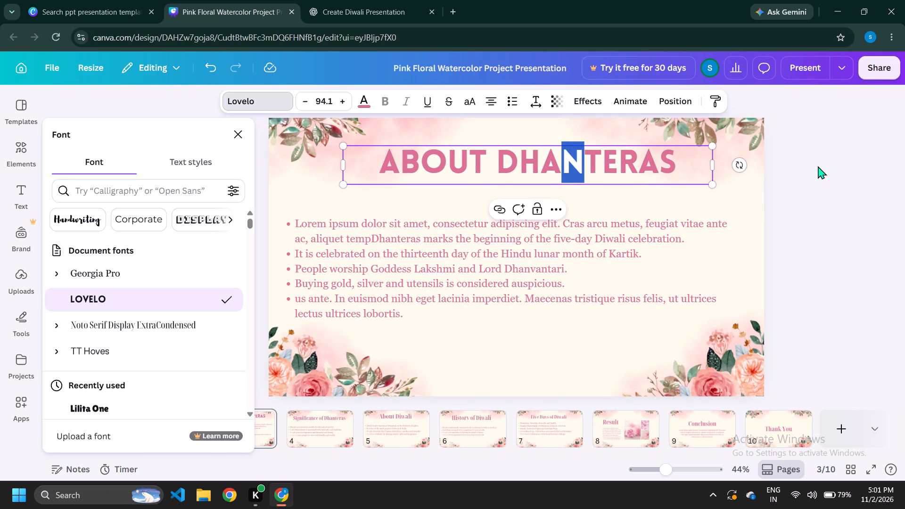
{"action": "left_click", "coordinate": [464, 179]}
{"action": "left_click", "coordinate": [183, 194]}
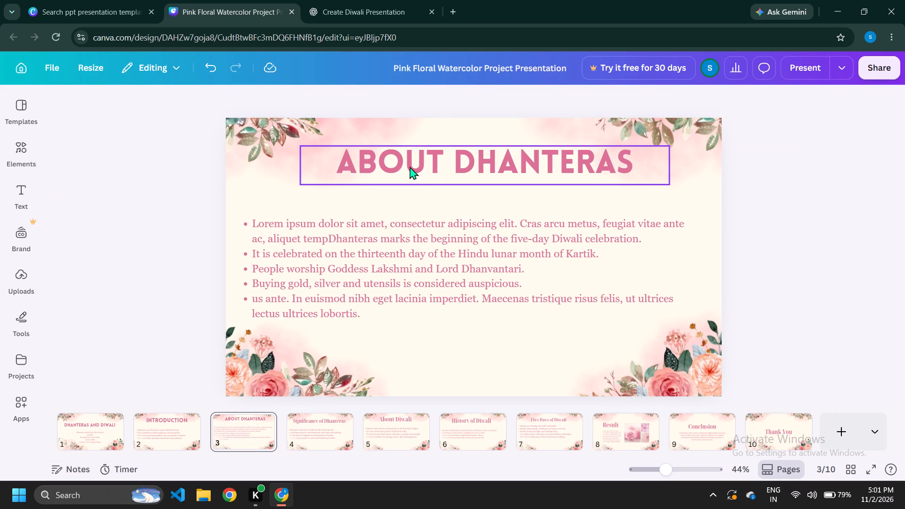
{"action": "left_click_drag", "start_coordinate": [420, 166], "coordinate": [400, 173]}
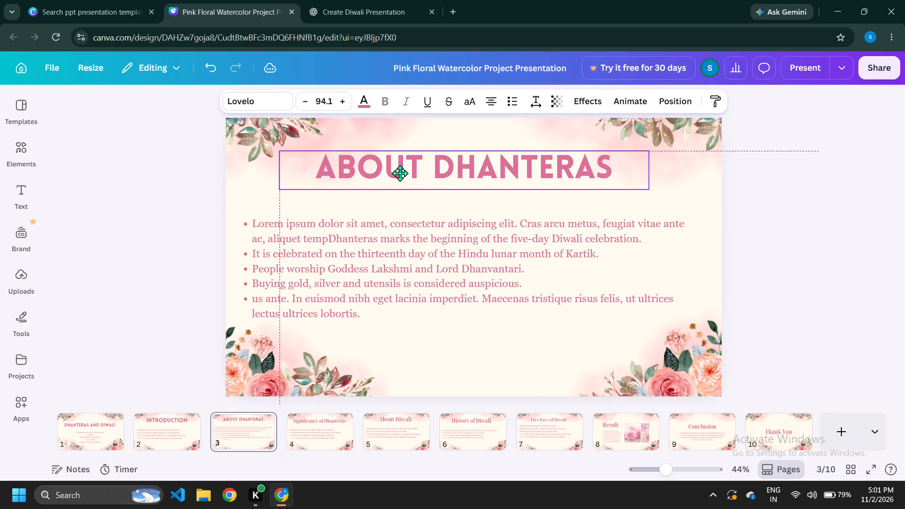
{"action": "left_click_drag", "start_coordinate": [400, 173], "coordinate": [400, 177]}
{"action": "left_click", "coordinate": [796, 157]}
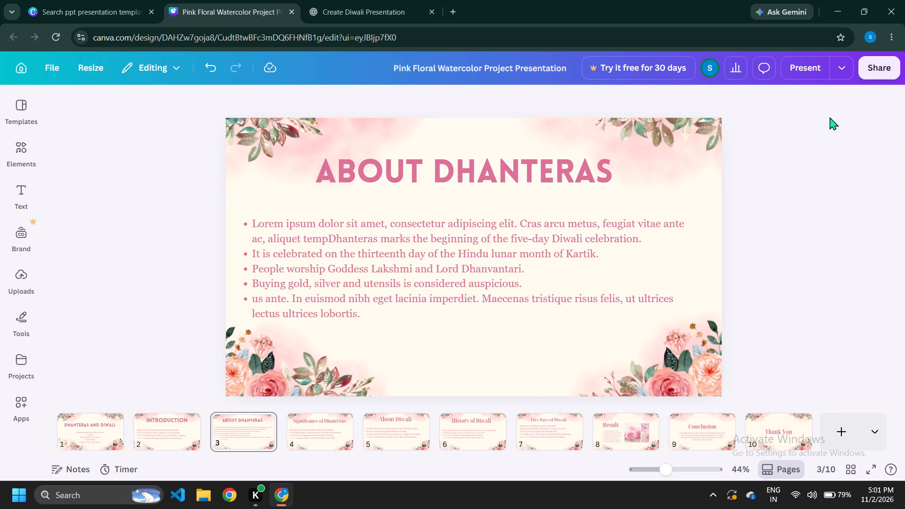
Set the font of slide 4's "Significance of Dhanteras" title to Lovelo.
{"action": "left_click", "coordinate": [322, 438]}
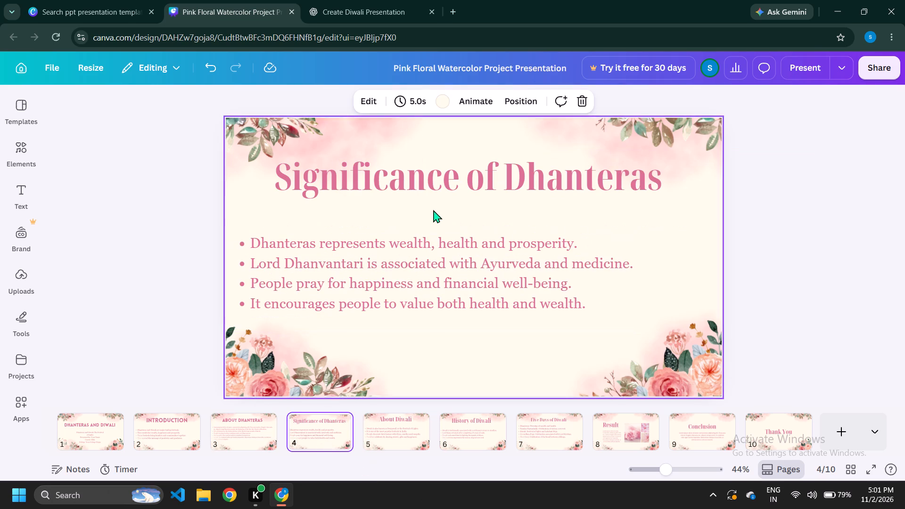
{"action": "left_click", "coordinate": [454, 184]}
{"action": "left_click", "coordinate": [257, 107]}
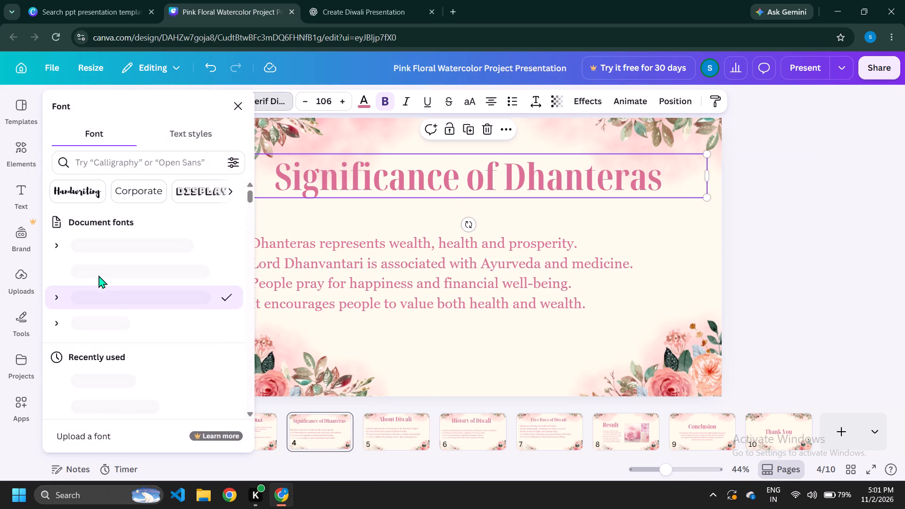
{"action": "left_click", "coordinate": [111, 300]}
{"action": "left_click", "coordinate": [831, 232]}
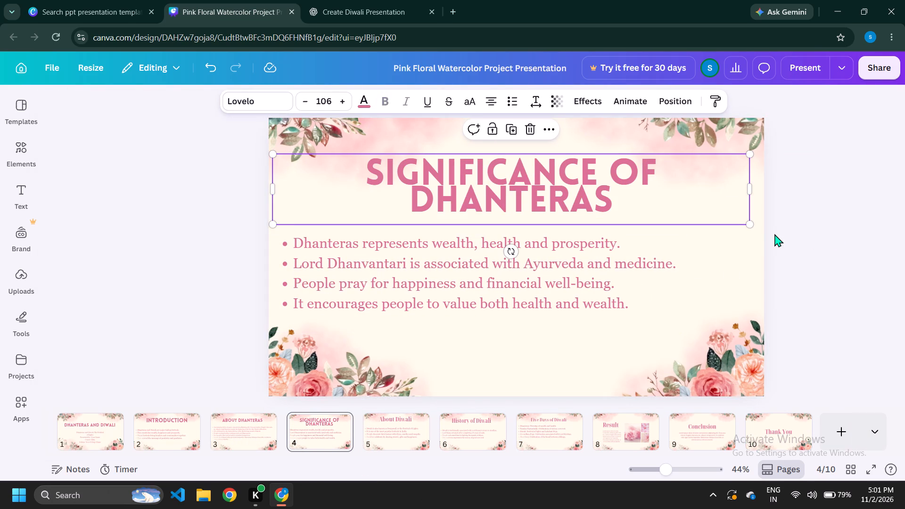
Scale the "Significance of Dhanteras" title to font size 81.8 on one line and centre it horizontally above the bullets.
{"action": "left_click_drag", "start_coordinate": [707, 226], "coordinate": [668, 210]}
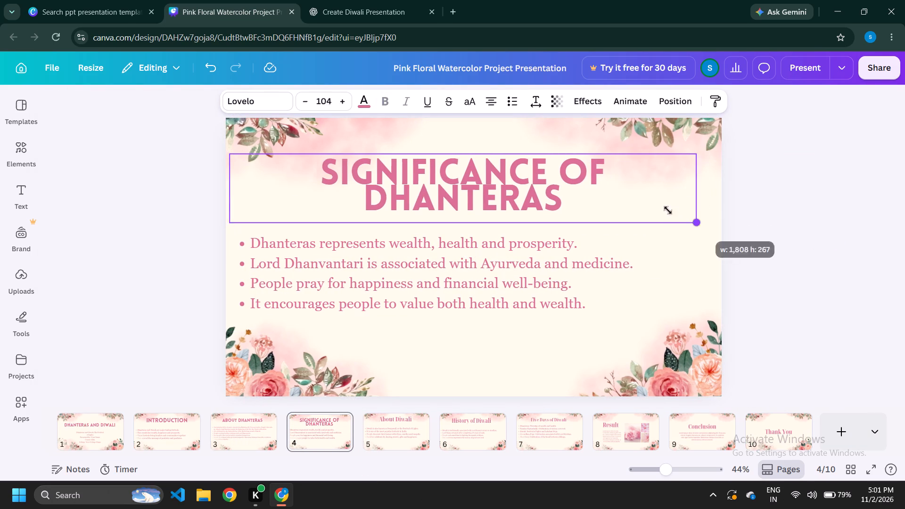
{"action": "left_click_drag", "start_coordinate": [668, 210], "coordinate": [551, 188]}
{"action": "left_click_drag", "start_coordinate": [551, 178], "coordinate": [598, 180]}
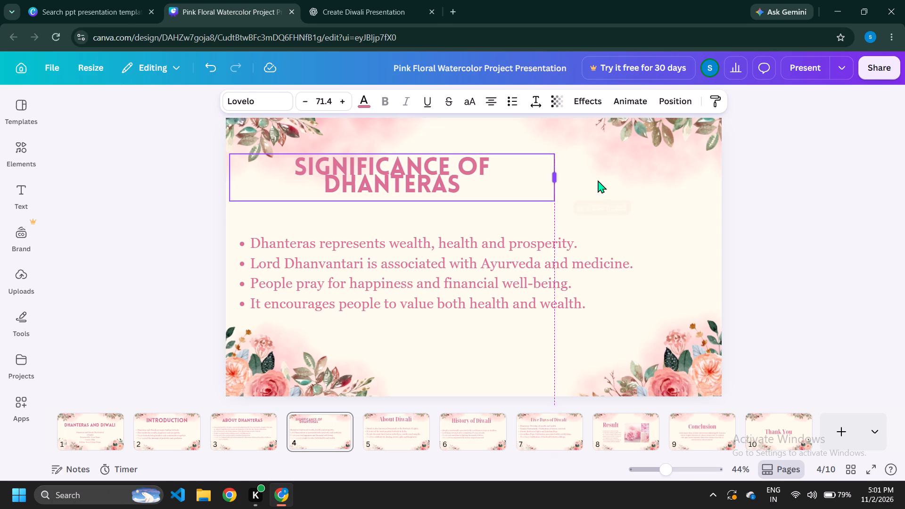
{"action": "left_click_drag", "start_coordinate": [598, 180], "coordinate": [586, 187]}
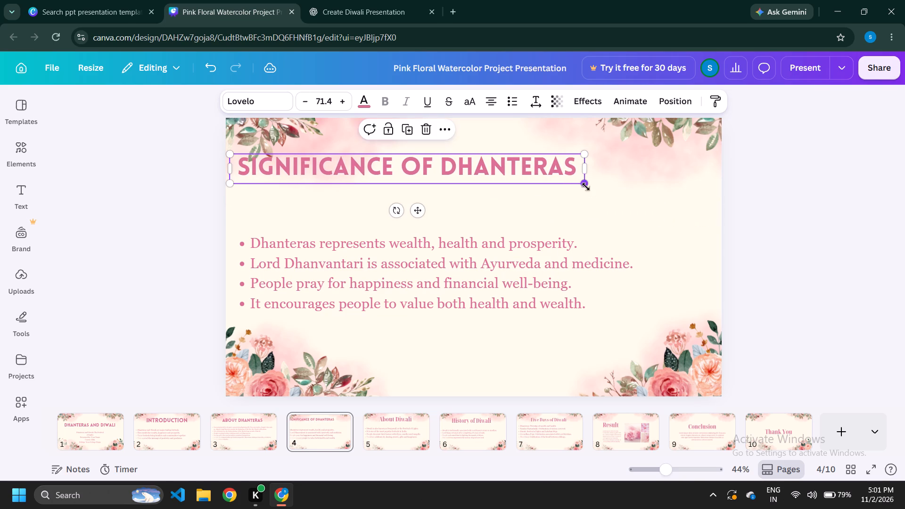
{"action": "left_click_drag", "start_coordinate": [586, 187], "coordinate": [641, 217]}
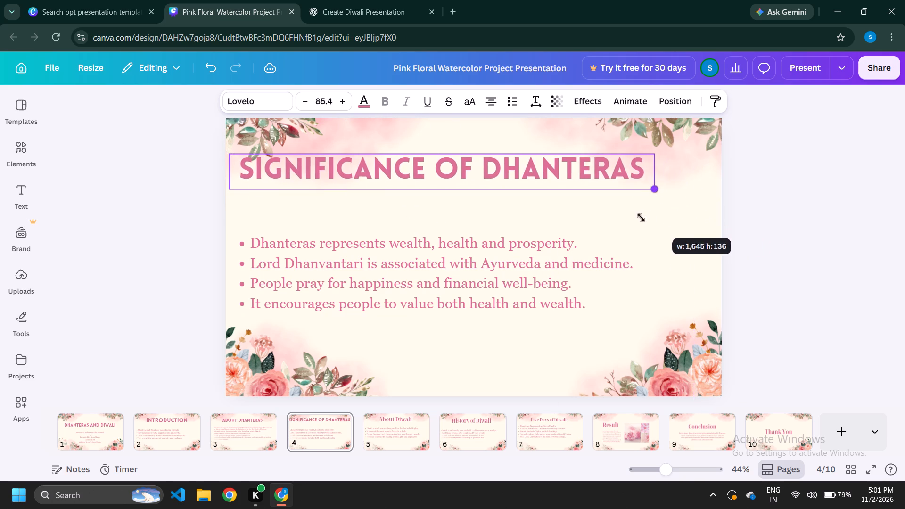
{"action": "left_click_drag", "start_coordinate": [641, 217], "coordinate": [634, 217]}
{"action": "left_click_drag", "start_coordinate": [523, 163], "coordinate": [560, 177]}
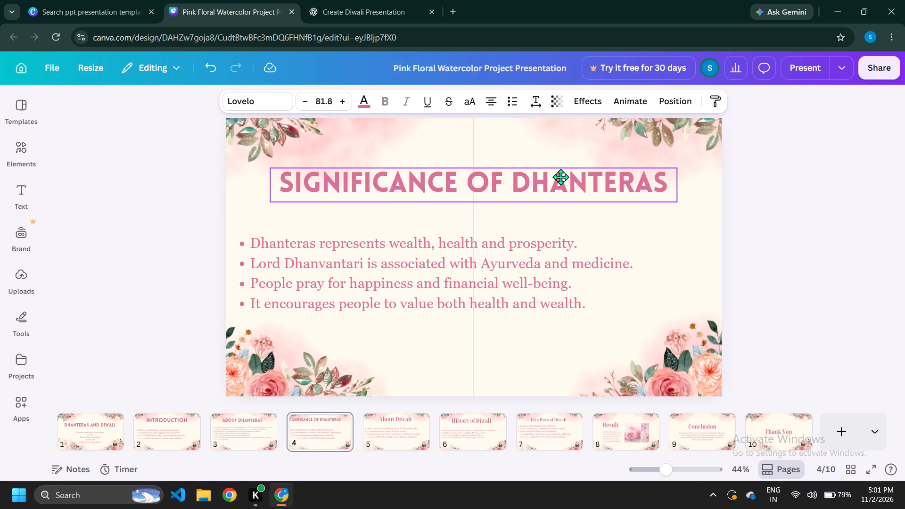
Nudge the "Significance of Dhanteras" title slightly down, keeping it horizontally centred on the slide.
{"action": "left_click_drag", "start_coordinate": [560, 177], "coordinate": [561, 180]}
Set the font of slide 5's "About Diwali" title to Lovelo.
{"action": "left_click", "coordinate": [395, 436]}
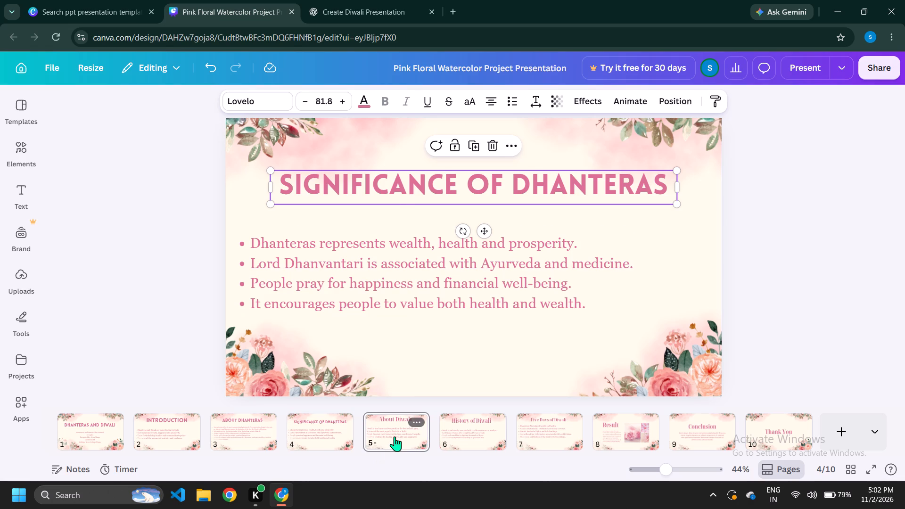
{"action": "left_click", "coordinate": [434, 177]}
{"action": "left_click", "coordinate": [267, 104]}
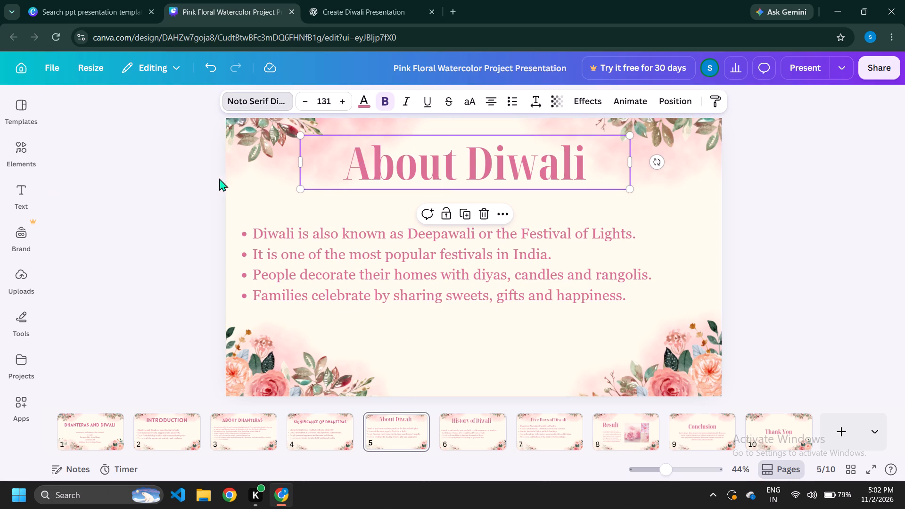
{"action": "left_click", "coordinate": [142, 304]}
{"action": "left_click", "coordinate": [808, 207]}
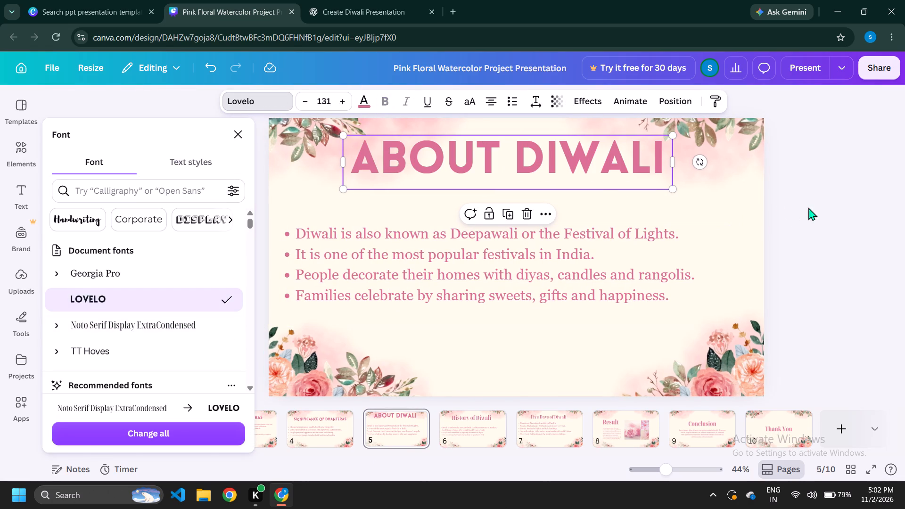
Scale the "About Diwali" title to font size 101, centre it horizontally and move it down closer to the bullets.
{"action": "left_click_drag", "start_coordinate": [576, 163], "coordinate": [574, 178]}
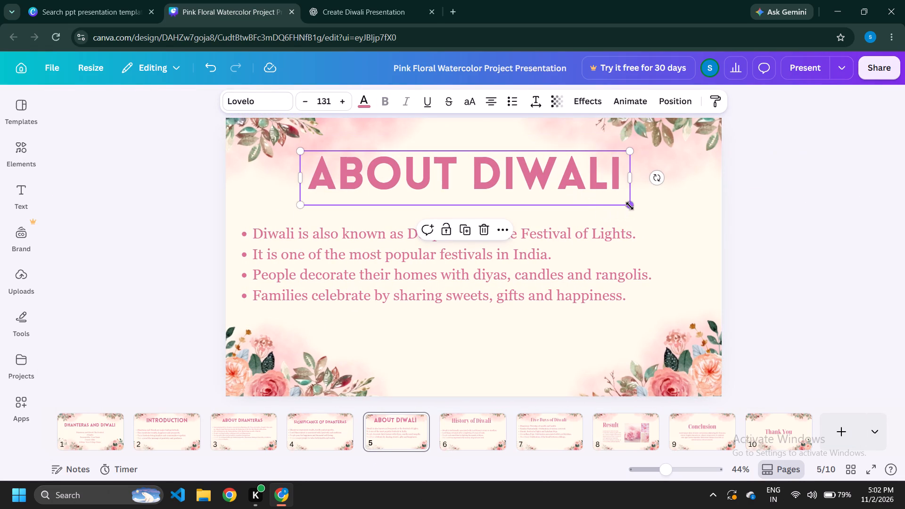
{"action": "left_click_drag", "start_coordinate": [630, 206], "coordinate": [555, 183]}
{"action": "left_click_drag", "start_coordinate": [472, 162], "coordinate": [507, 163]}
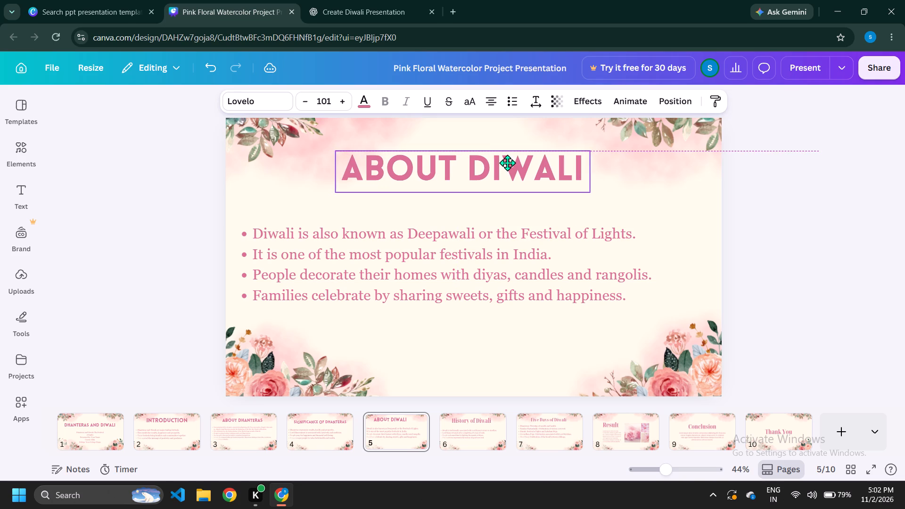
{"action": "left_click_drag", "start_coordinate": [507, 163], "coordinate": [517, 163]}
{"action": "left_click", "coordinate": [812, 176]}
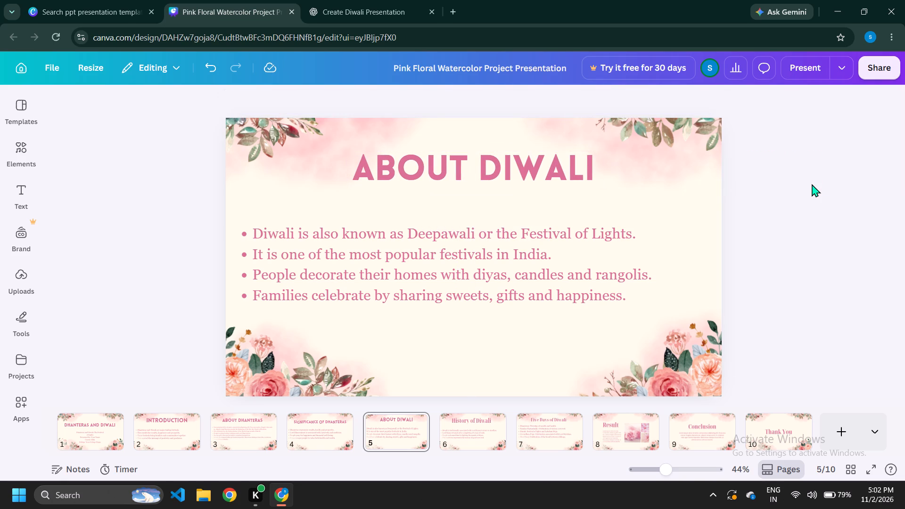
{"action": "left_click_drag", "start_coordinate": [554, 166], "coordinate": [559, 178]}
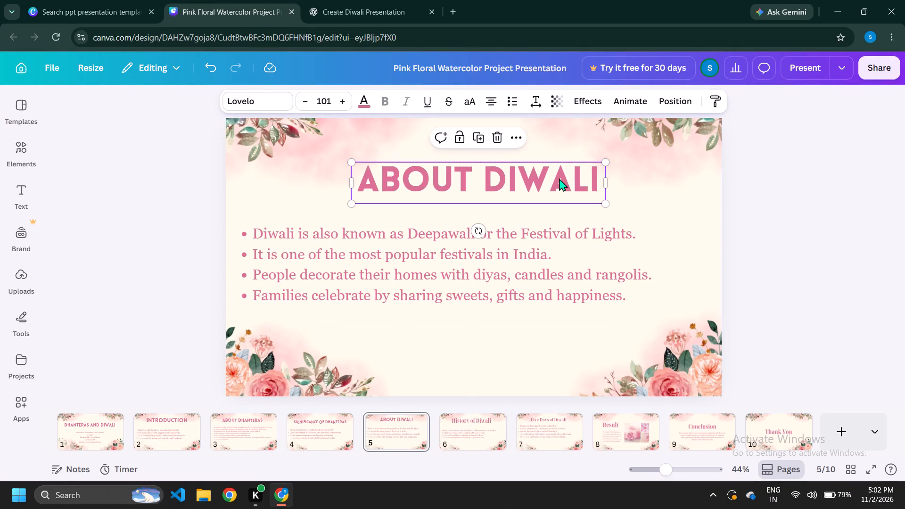
{"action": "left_click_drag", "start_coordinate": [559, 181], "coordinate": [551, 185]}
{"action": "left_click", "coordinate": [821, 227]}
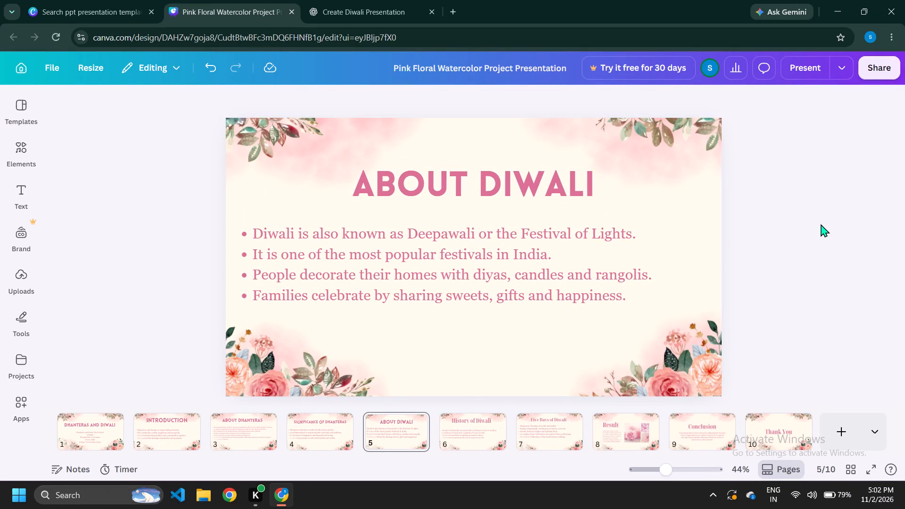
Set the font of slide 6's "History of Diwali" title to Lovelo.
{"action": "left_click", "coordinate": [475, 434]}
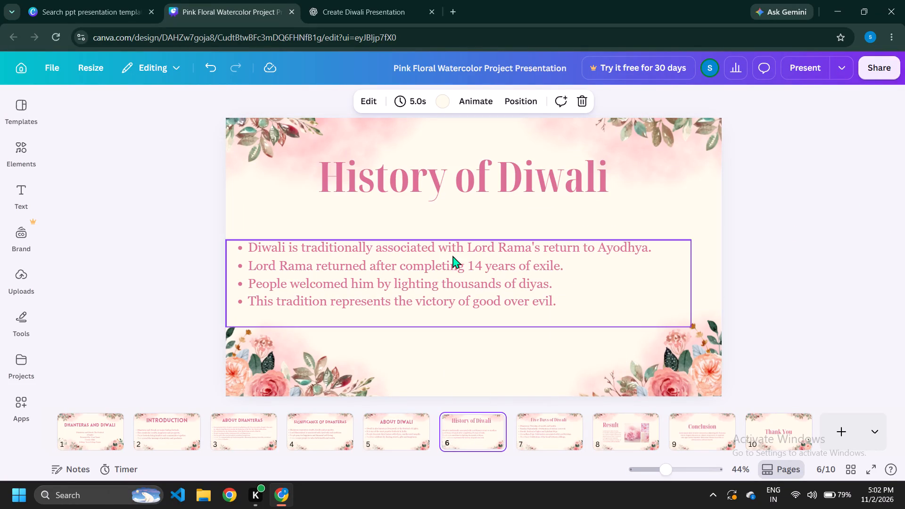
{"action": "left_click", "coordinate": [477, 192]}
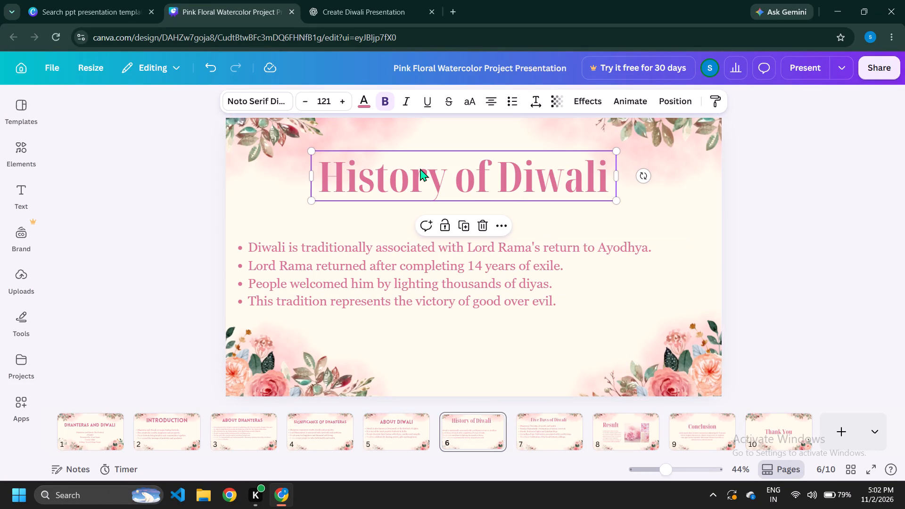
{"action": "left_click", "coordinate": [251, 106]}
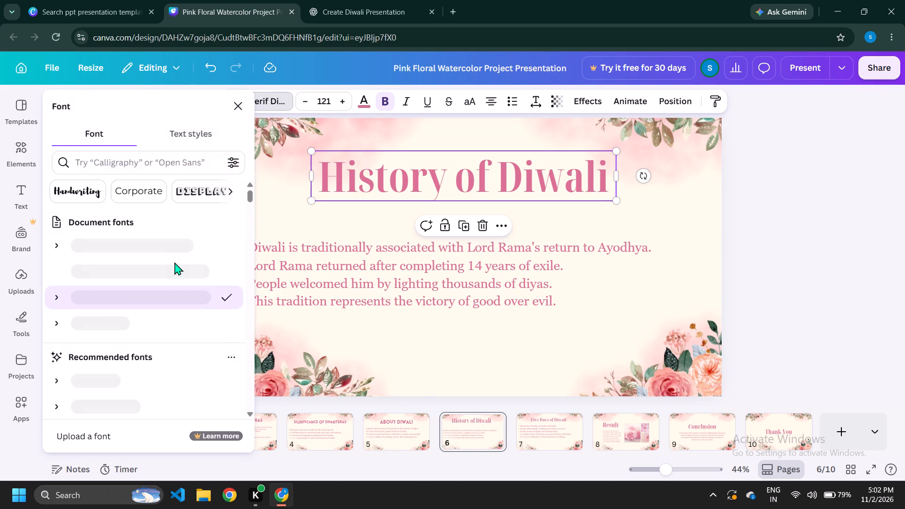
{"action": "left_click", "coordinate": [141, 302]}
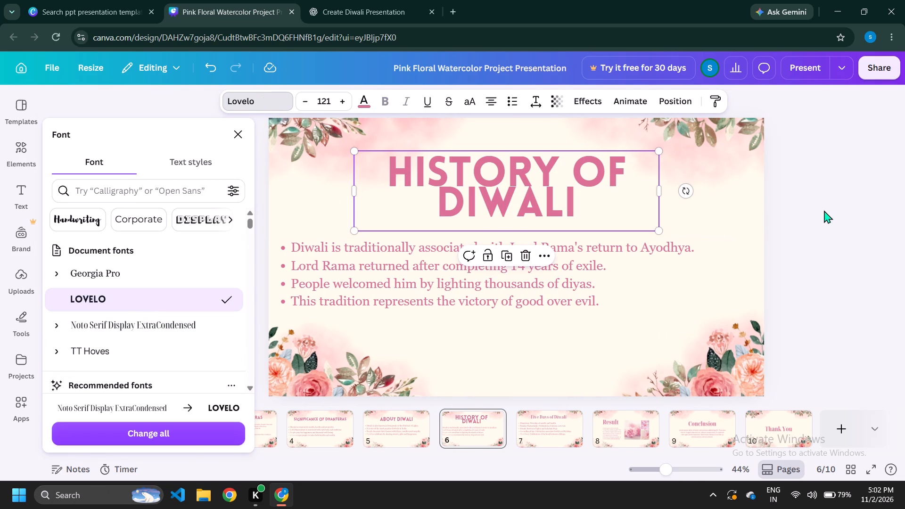
{"action": "left_click", "coordinate": [824, 210]}
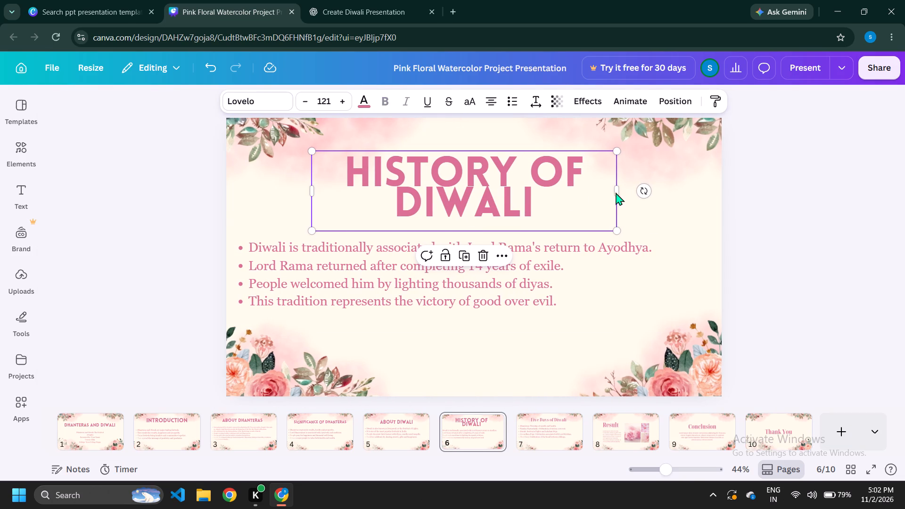
Resize the "History of Diwali" title to fit on one line and place it near the slide's horizontal centre above the bullets.
{"action": "left_click_drag", "start_coordinate": [617, 192], "coordinate": [673, 194]}
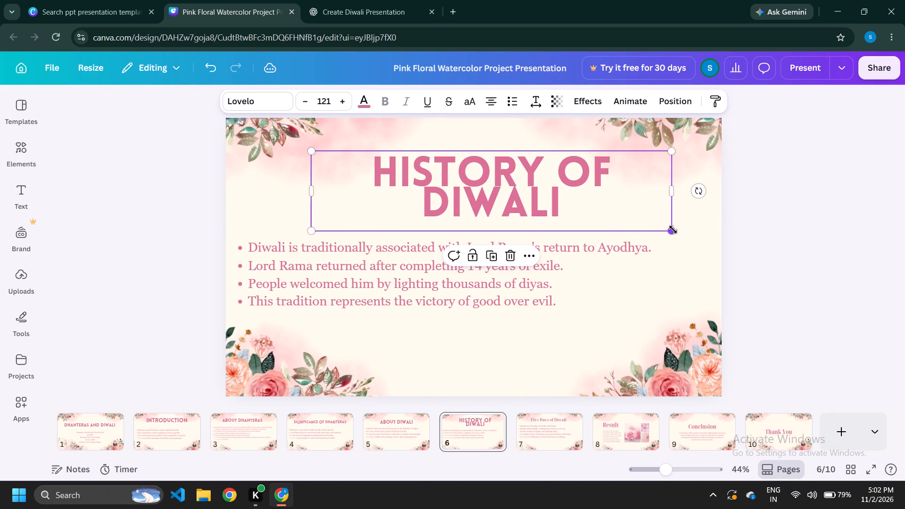
{"action": "left_click_drag", "start_coordinate": [673, 230], "coordinate": [526, 197]}
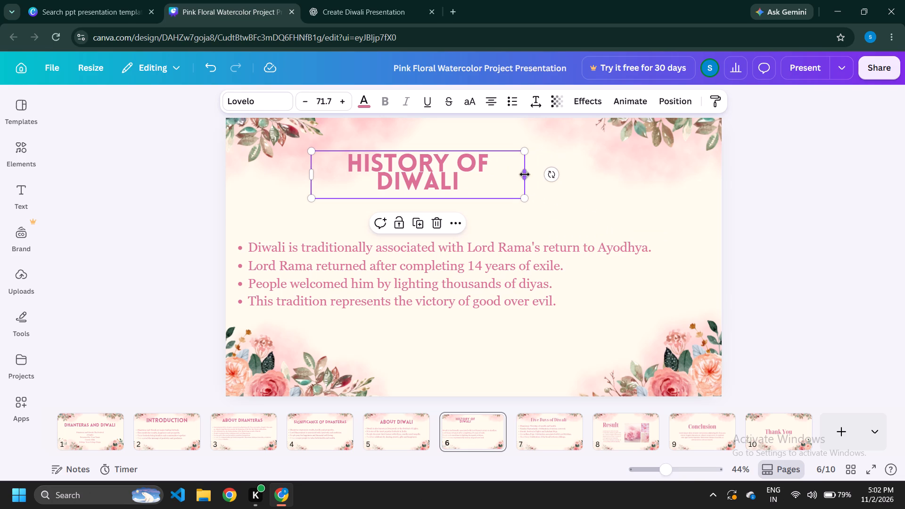
{"action": "left_click_drag", "start_coordinate": [525, 174], "coordinate": [629, 179]}
{"action": "left_click_drag", "start_coordinate": [631, 184], "coordinate": [647, 206]}
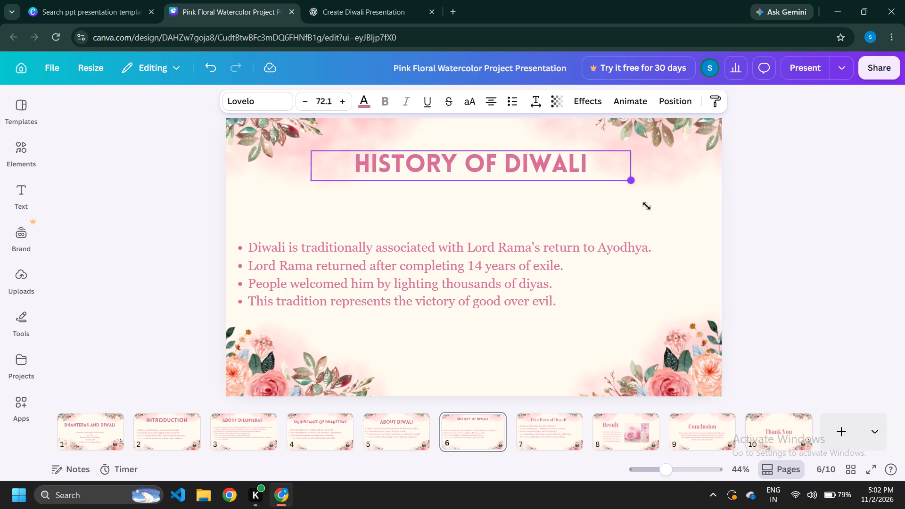
{"action": "left_click_drag", "start_coordinate": [647, 206], "coordinate": [692, 287]}
{"action": "left_click_drag", "start_coordinate": [572, 172], "coordinate": [518, 172]}
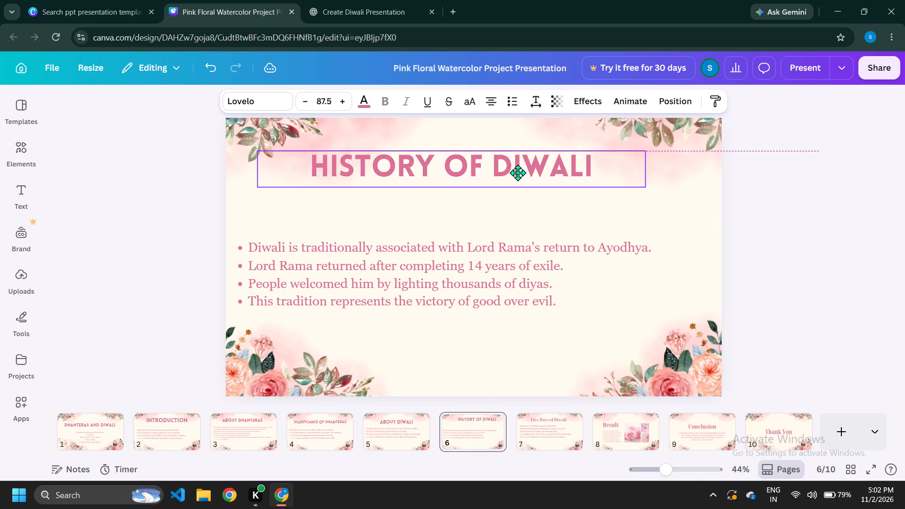
{"action": "left_click_drag", "start_coordinate": [518, 172], "coordinate": [517, 172]}
{"action": "left_click_drag", "start_coordinate": [644, 168], "coordinate": [589, 175]}
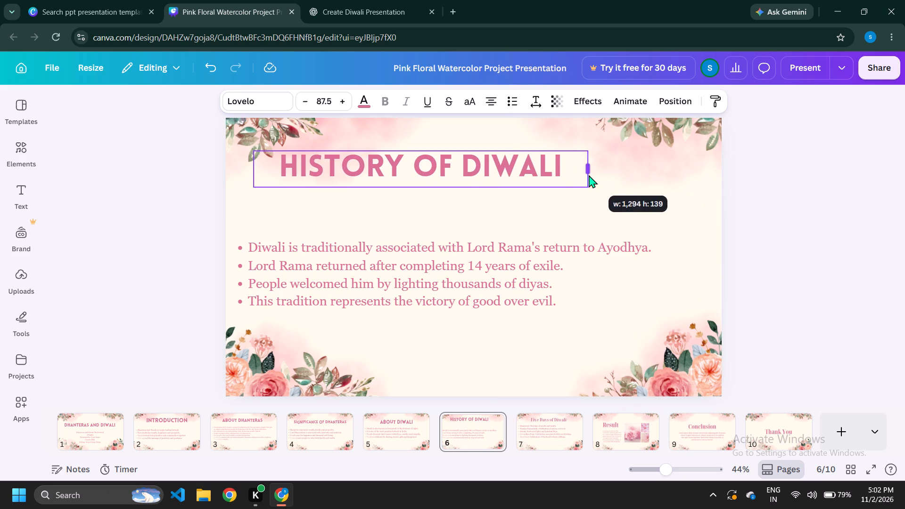
{"action": "left_click_drag", "start_coordinate": [589, 175], "coordinate": [574, 176]}
{"action": "left_click_drag", "start_coordinate": [572, 186], "coordinate": [642, 218]}
{"action": "left_click_drag", "start_coordinate": [514, 159], "coordinate": [528, 165]}
{"action": "left_click", "coordinate": [804, 198]}
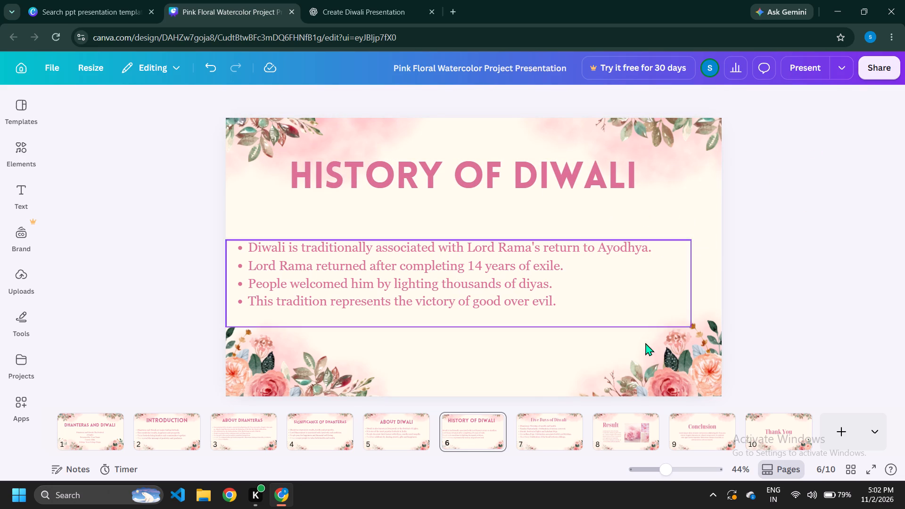
Set the font of slide 7's "Five Days of Diwali" title to Lovelo.
{"action": "left_click", "coordinate": [397, 439]}
{"action": "left_click", "coordinate": [491, 439]}
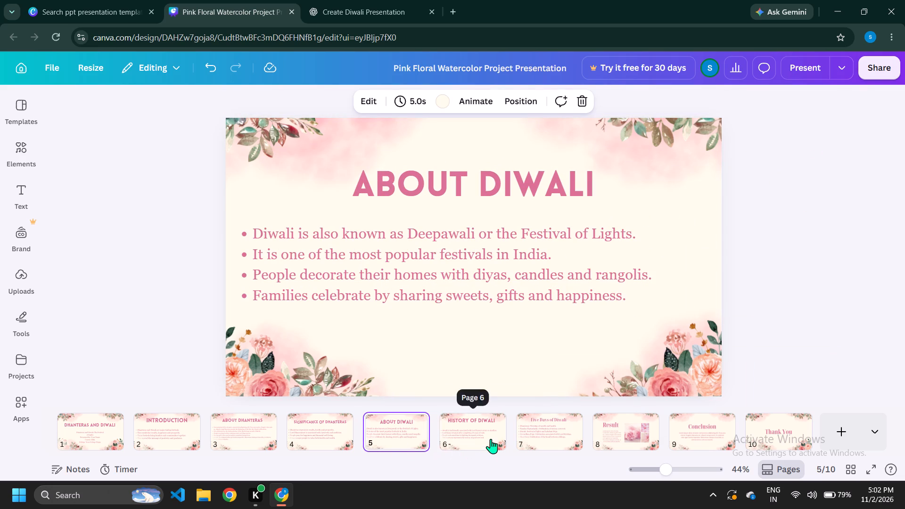
{"action": "left_click", "coordinate": [536, 434]}
{"action": "left_click", "coordinate": [402, 174]}
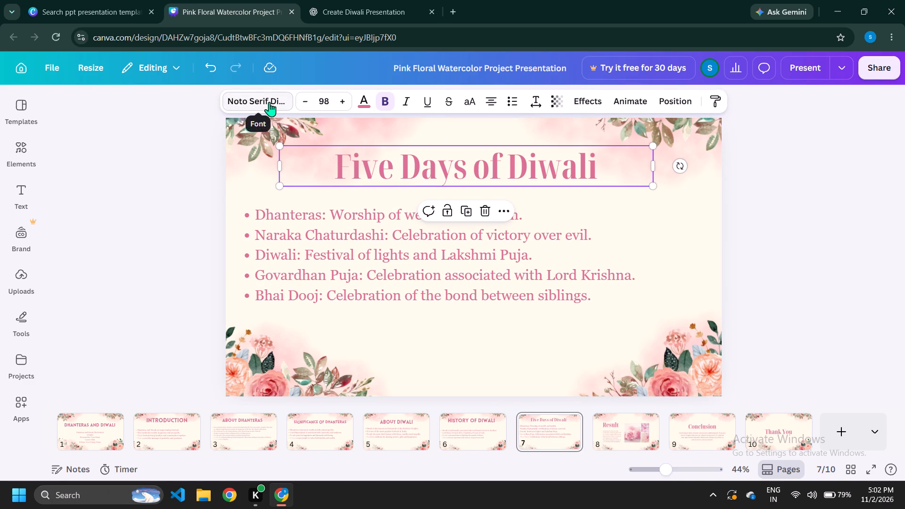
{"action": "left_click", "coordinate": [269, 102]}
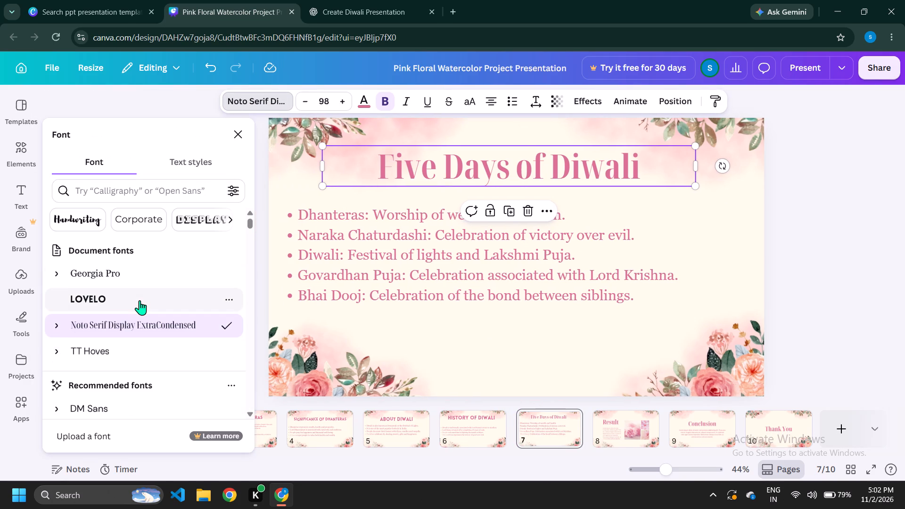
{"action": "left_click", "coordinate": [140, 300]}
{"action": "left_click", "coordinate": [850, 246]}
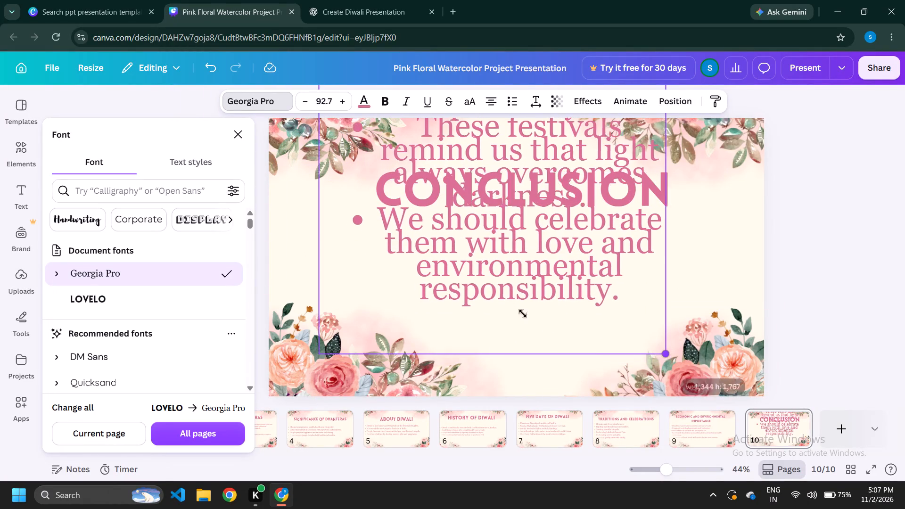
{"action": "left_click_drag", "start_coordinate": [523, 313], "coordinate": [457, 275]}
{"action": "left_click_drag", "start_coordinate": [420, 164], "coordinate": [508, 367]}
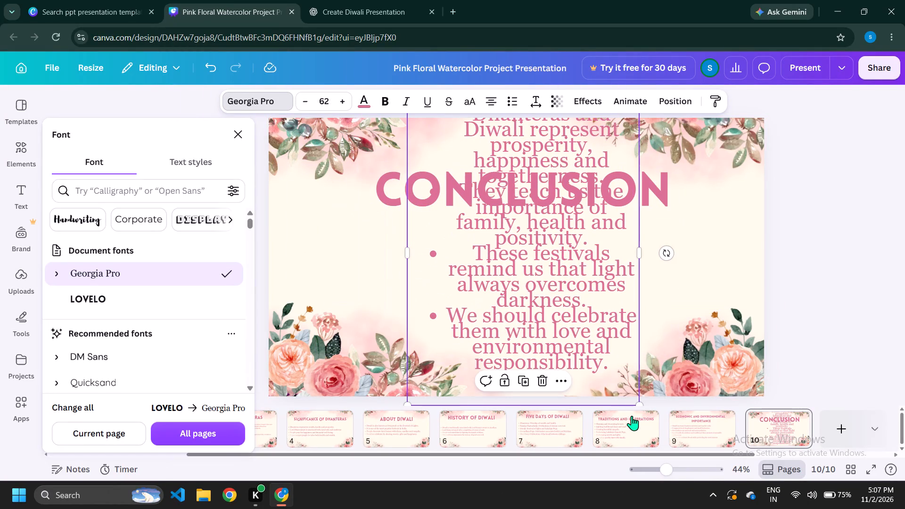
{"action": "left_click_drag", "start_coordinate": [639, 404], "coordinate": [514, 267]}
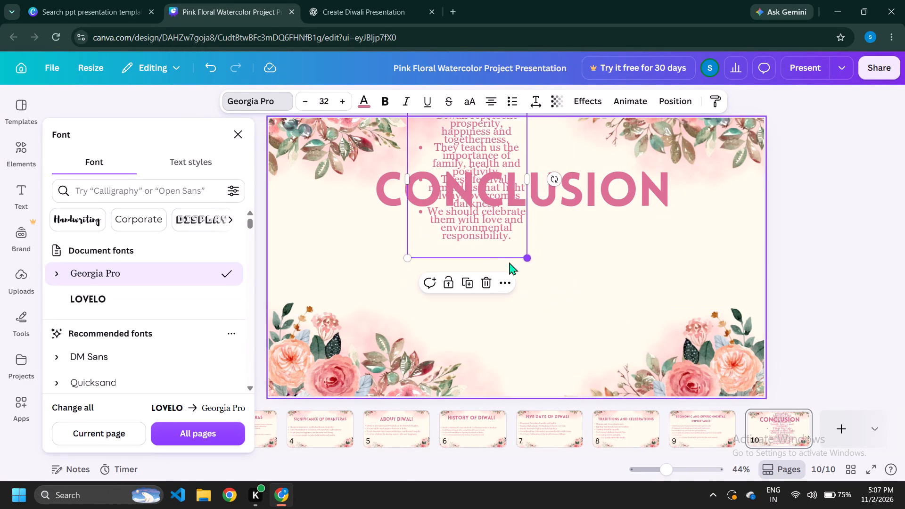
Place the bullet text box below the Conclusion title and widen it across most of the slide.
{"action": "left_click_drag", "start_coordinate": [452, 140], "coordinate": [394, 240]}
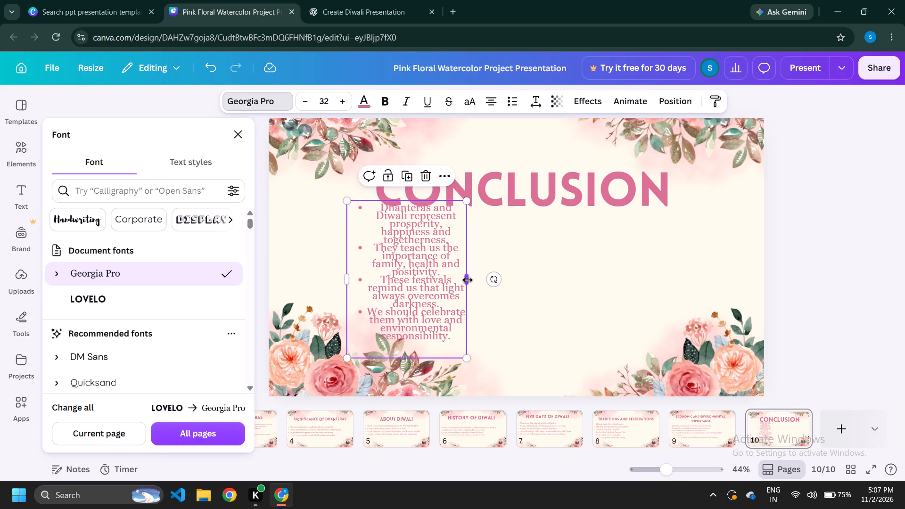
{"action": "left_click_drag", "start_coordinate": [468, 279], "coordinate": [700, 289]}
{"action": "left_click_drag", "start_coordinate": [517, 238], "coordinate": [455, 249]}
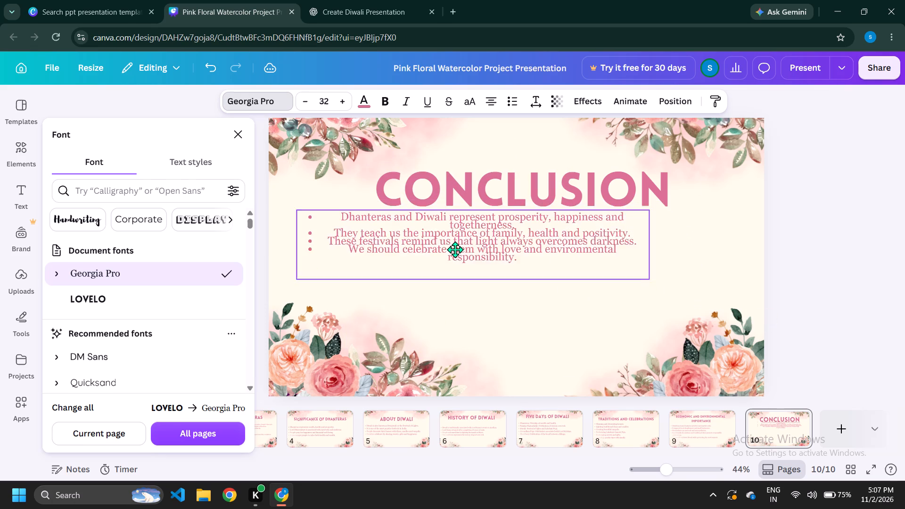
{"action": "left_click_drag", "start_coordinate": [455, 249], "coordinate": [445, 279]}
Scale slide 10's Conclusion title down to font size 115 and shift it slightly upward.
{"action": "left_click", "coordinate": [485, 186]}
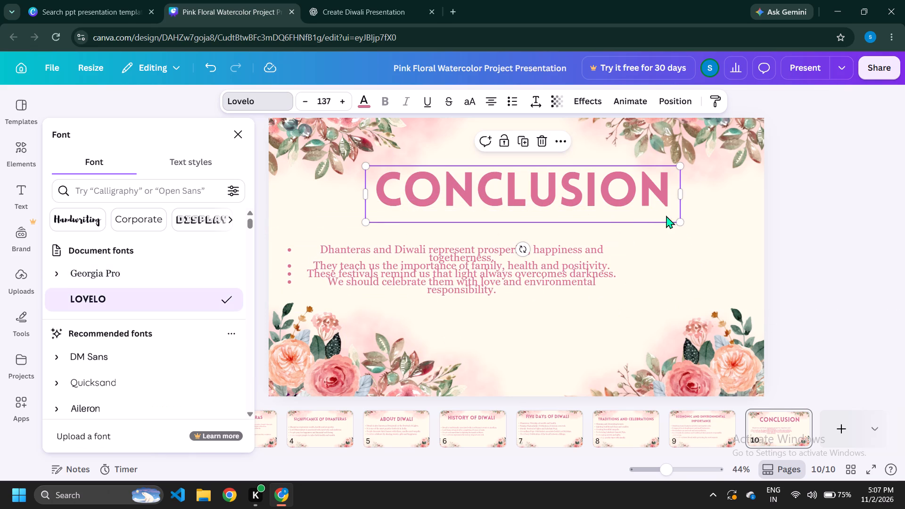
{"action": "left_click_drag", "start_coordinate": [682, 224], "coordinate": [630, 217]}
{"action": "left_click_drag", "start_coordinate": [543, 192], "coordinate": [549, 186]}
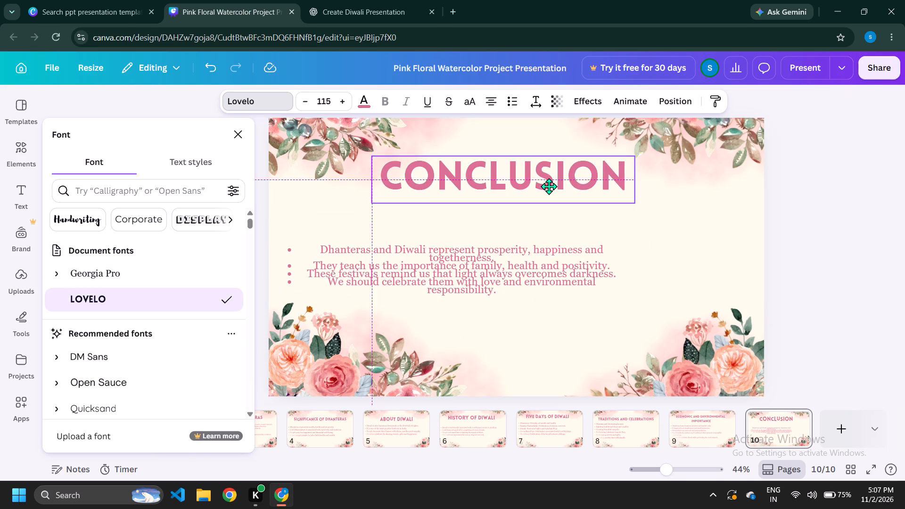
{"action": "left_click_drag", "start_coordinate": [549, 186], "coordinate": [550, 187]}
Enlarge the conclusion bullets to font size 37.7 and move them up closer to the title.
{"action": "left_click", "coordinate": [502, 259]}
{"action": "left_click_drag", "start_coordinate": [628, 312], "coordinate": [689, 333]}
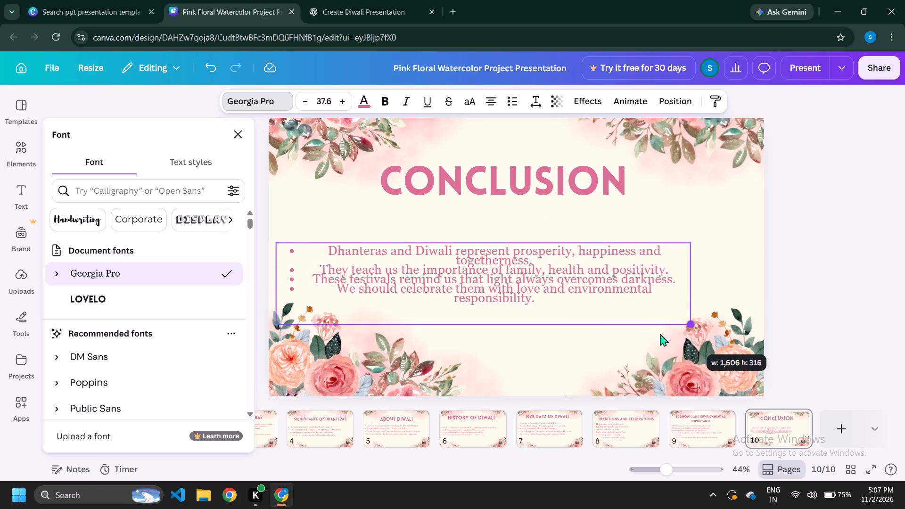
{"action": "left_click_drag", "start_coordinate": [409, 277], "coordinate": [408, 255]}
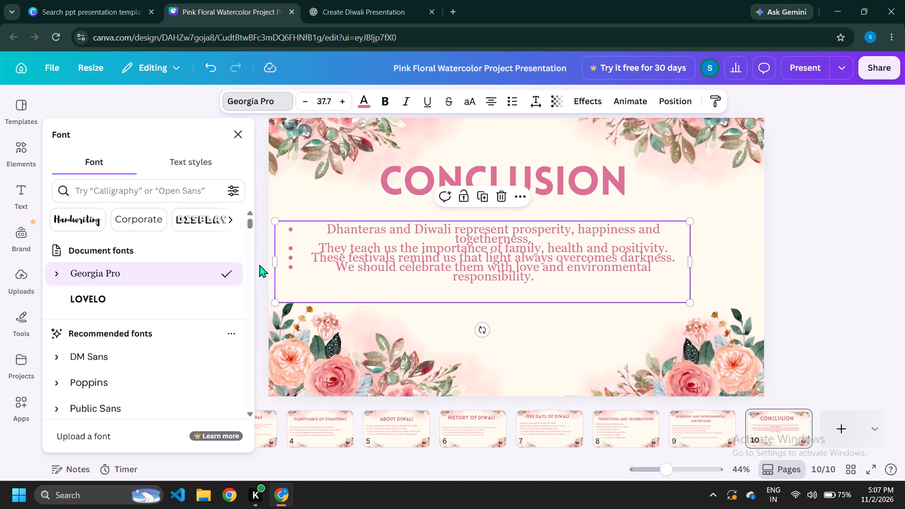
Left-align the four conclusion bullets on slide 10.
{"action": "left_click", "coordinate": [259, 264]}
{"action": "left_click", "coordinate": [489, 105]}
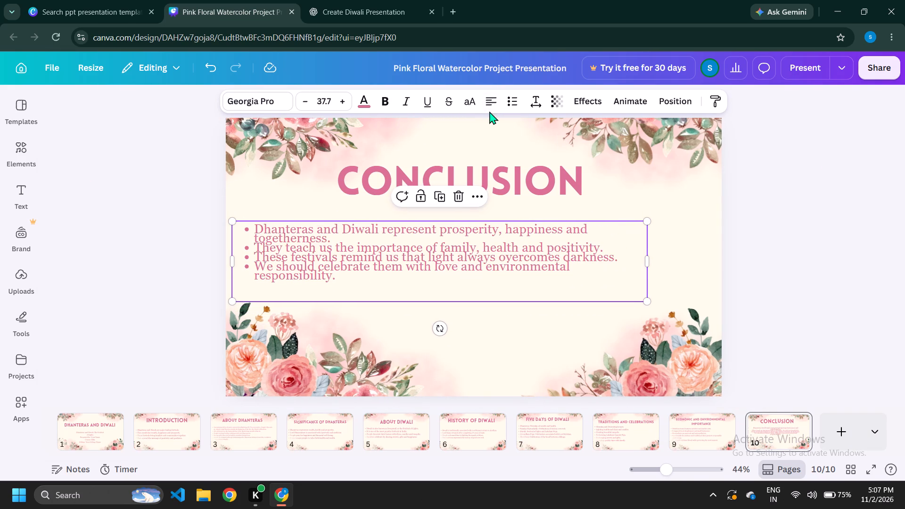
{"action": "left_click", "coordinate": [488, 109]}
{"action": "left_click", "coordinate": [488, 107]}
{"action": "left_click", "coordinate": [488, 107]}
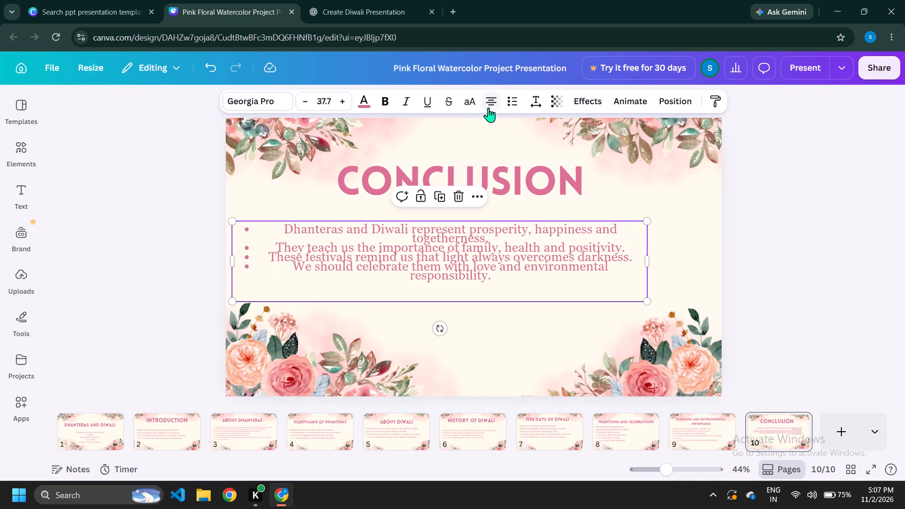
{"action": "left_click", "coordinate": [488, 107]}
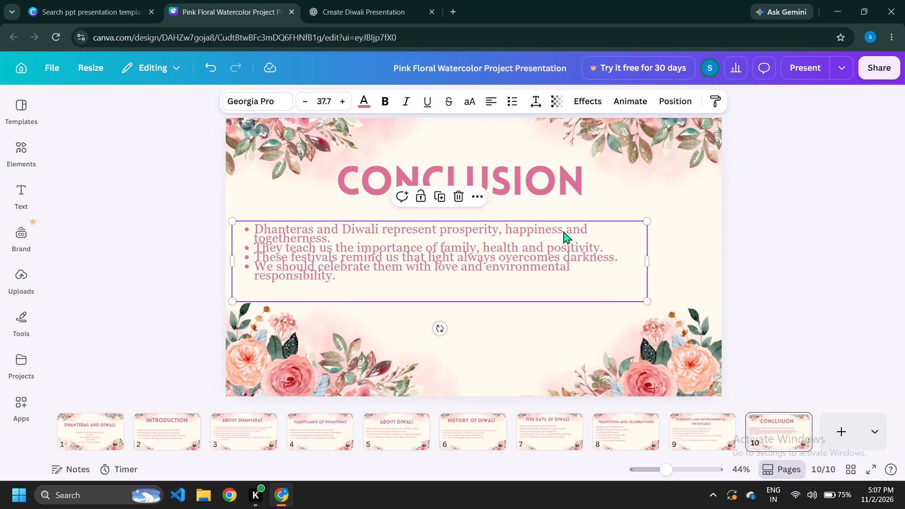
Increase the conclusion bullets' line spacing to about 1.3 and move the text block up just beneath the title.
{"action": "left_click", "coordinate": [534, 105]}
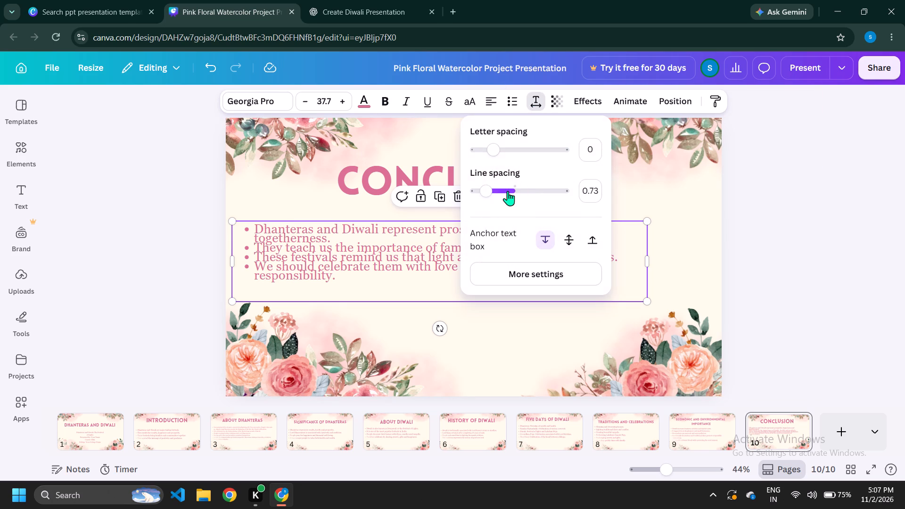
{"action": "left_click_drag", "start_coordinate": [488, 194], "coordinate": [509, 200]}
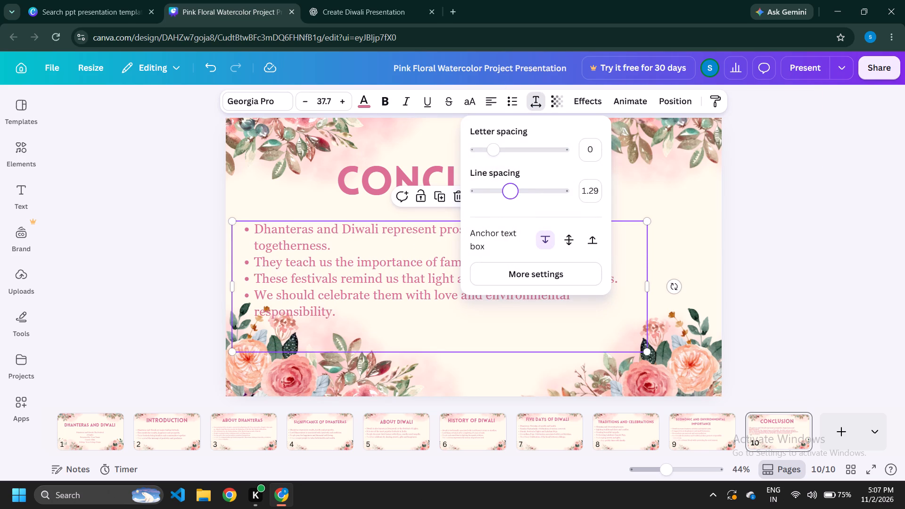
{"action": "left_click_drag", "start_coordinate": [509, 200], "coordinate": [511, 200]}
{"action": "left_click", "coordinate": [759, 209]}
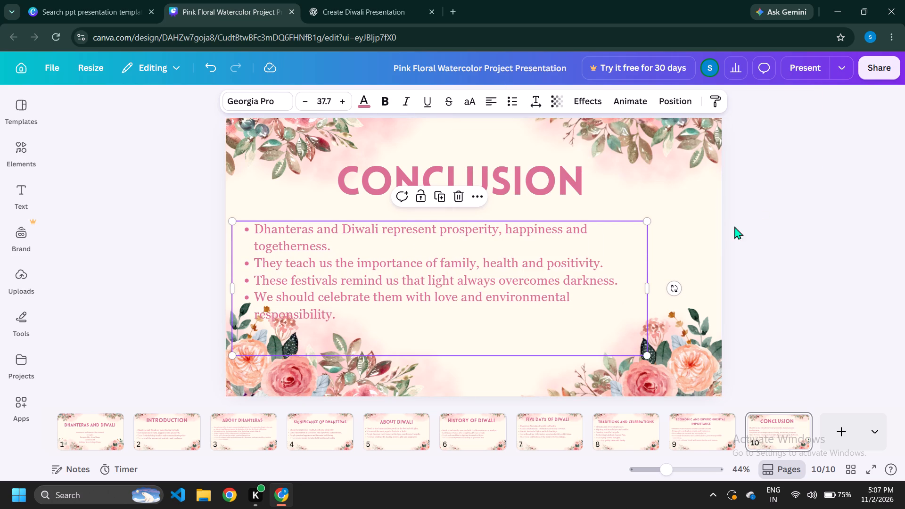
{"action": "left_click_drag", "start_coordinate": [513, 287], "coordinate": [513, 276]}
{"action": "left_click", "coordinate": [819, 206]}
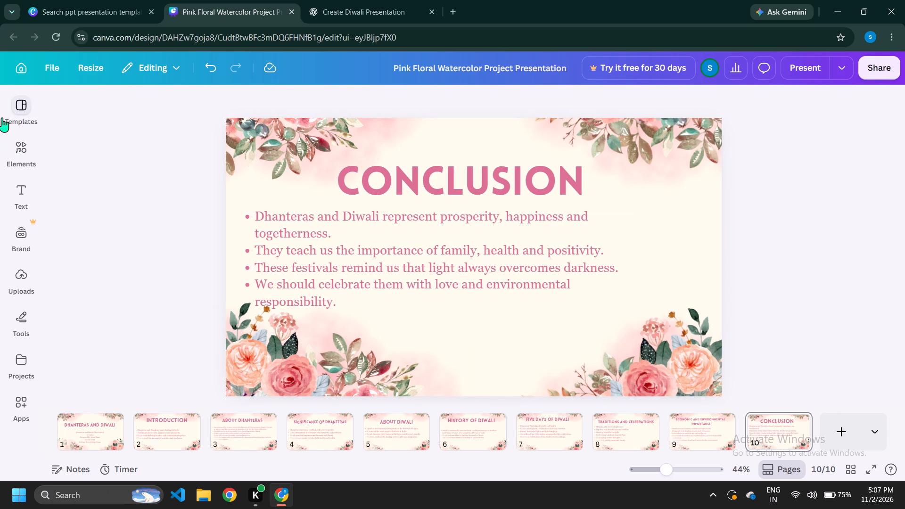
Search the elements for "dhnateras" with slide 1 open and browse the full set of graphics results.
{"action": "left_click", "coordinate": [21, 163]}
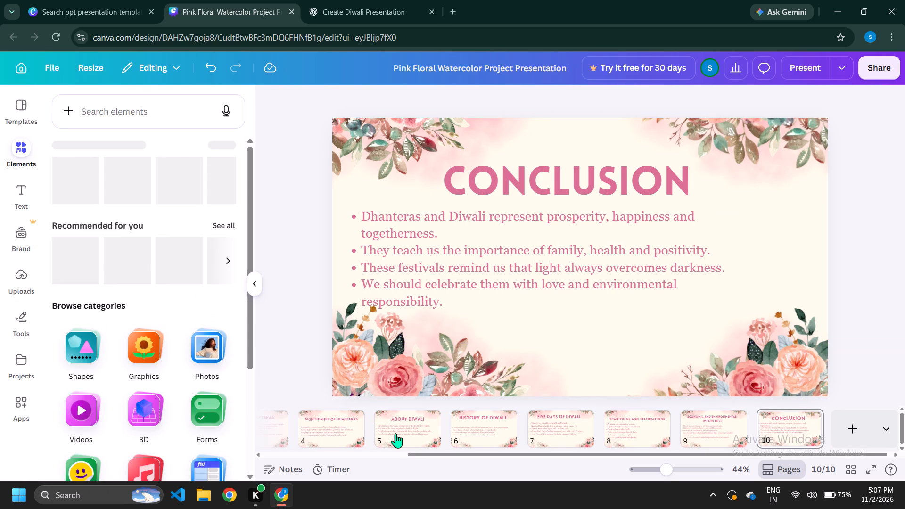
{"action": "scroll", "coordinate": [396, 433], "scroll_direction": "right", "scroll_amount": 7}
{"action": "left_click", "coordinate": [303, 433]}
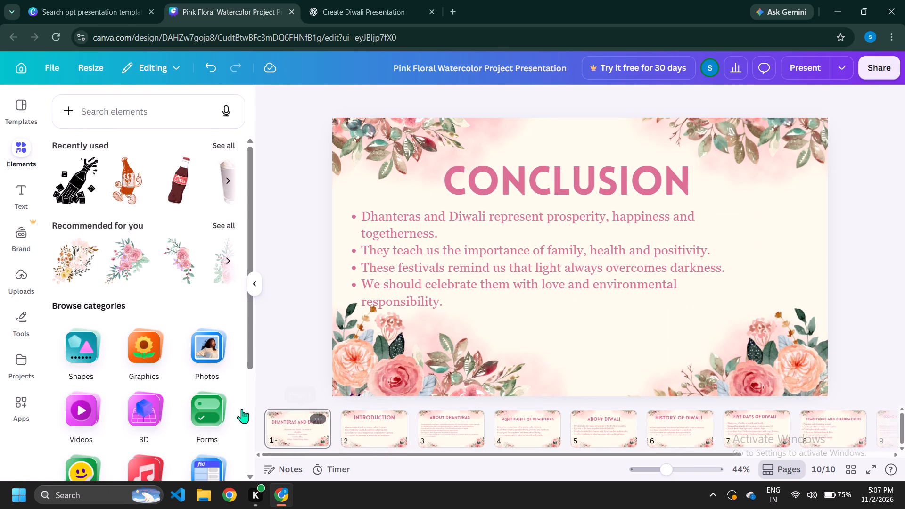
{"action": "left_click", "coordinate": [109, 113]}
{"action": "type", "text": "dhnateras"}
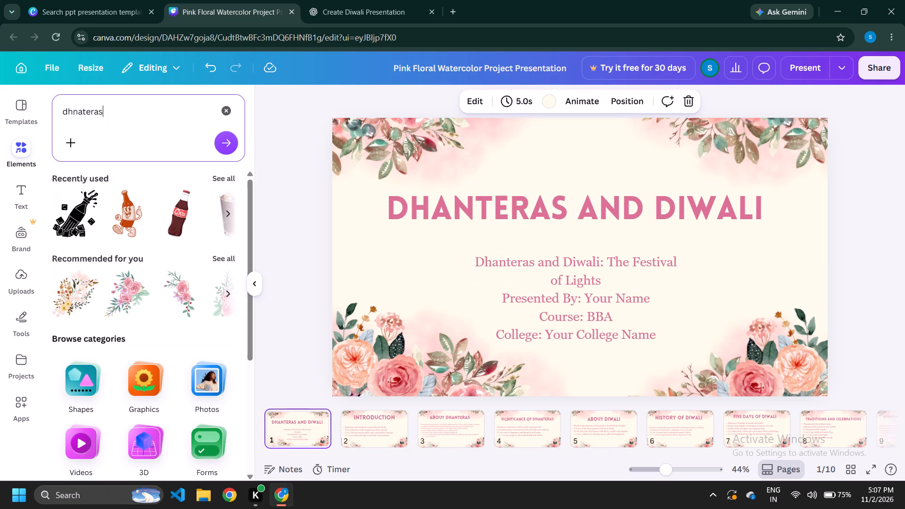
{"action": "key", "text": "Return"}
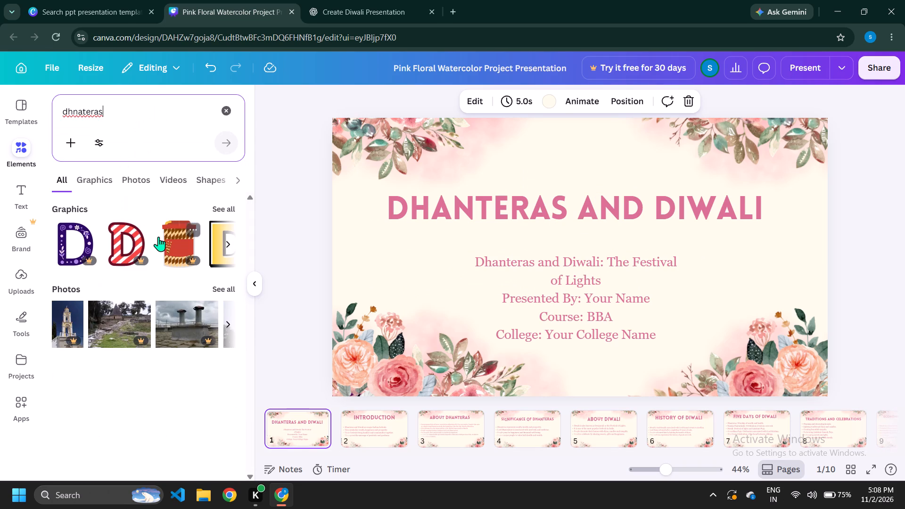
{"action": "left_click", "coordinate": [222, 208]}
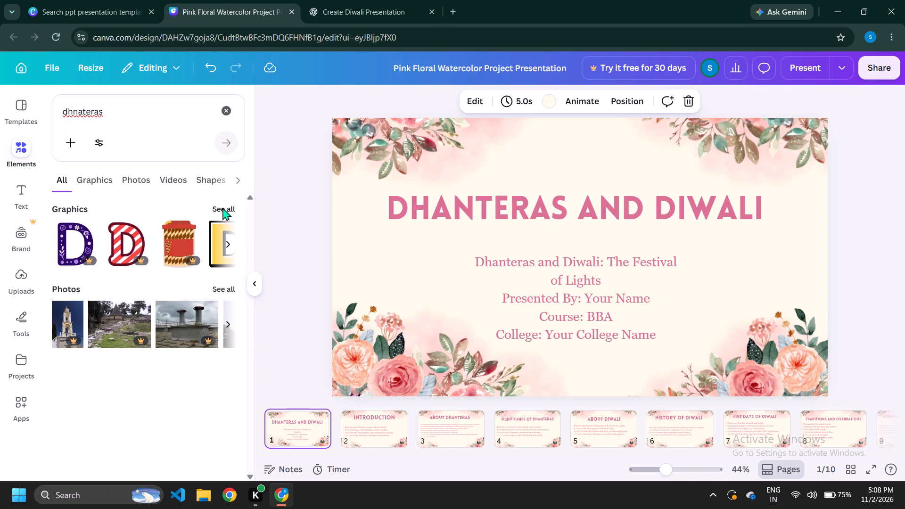
{"action": "scroll", "coordinate": [184, 307], "scroll_direction": "down", "scroll_amount": 8}
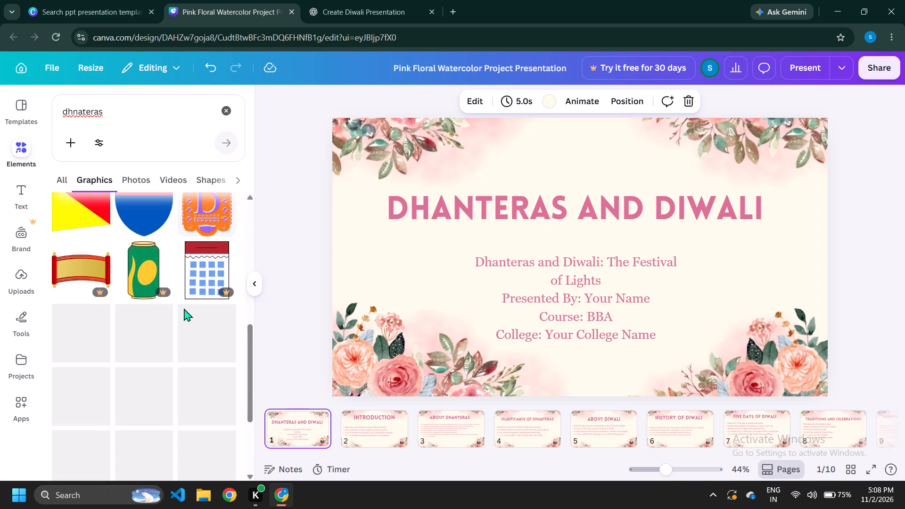
{"action": "scroll", "coordinate": [184, 308], "scroll_direction": "up", "scroll_amount": 10}
Replace the element search term with "diwali" and run the graphics search.
{"action": "left_click", "coordinate": [147, 121]}
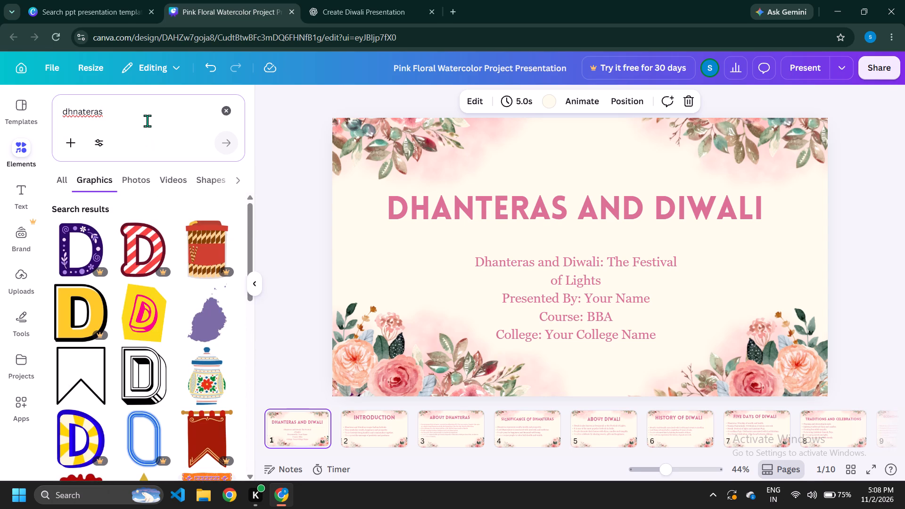
{"action": "key", "text": "BackSpace"}
{"action": "key", "text": "BackSpace"}
{"action": "key", "text": "BackSpace"}
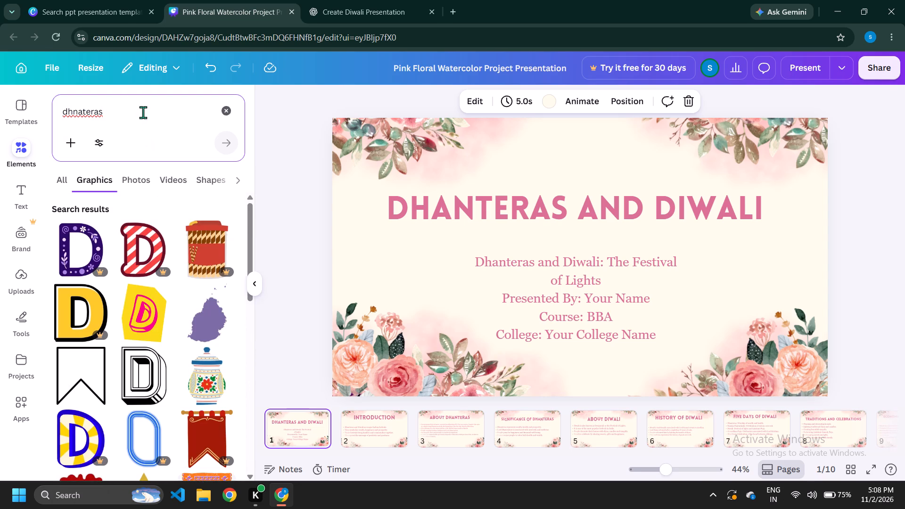
{"action": "left_click", "coordinate": [103, 115]}
{"action": "key", "text": "BackSpace"}
{"action": "key", "text": "BackSpace"}
{"action": "key", "text": "BackSpace"}
{"action": "key", "text": "BackSpace"}
{"action": "key", "text": "BackSpace"}
{"action": "key", "text": "BackSpace"}
{"action": "key", "text": "BackSpace"}
{"action": "key", "text": "BackSpace"}
{"action": "key", "text": "BackSpace"}
{"action": "key", "text": "BackSpace"}
{"action": "key", "text": "BackSpace"}
{"action": "key", "text": "BackSpace"}
{"action": "key", "text": "BackSpace"}
{"action": "key", "text": "BackSpace"}
{"action": "key", "text": "BackSpace"}
{"action": "key", "text": "BackSpace"}
{"action": "key", "text": "BackSpace"}
{"action": "key", "text": "BackSpace"}
{"action": "key", "text": "BackSpace"}
{"action": "key", "text": "BackSpace"}
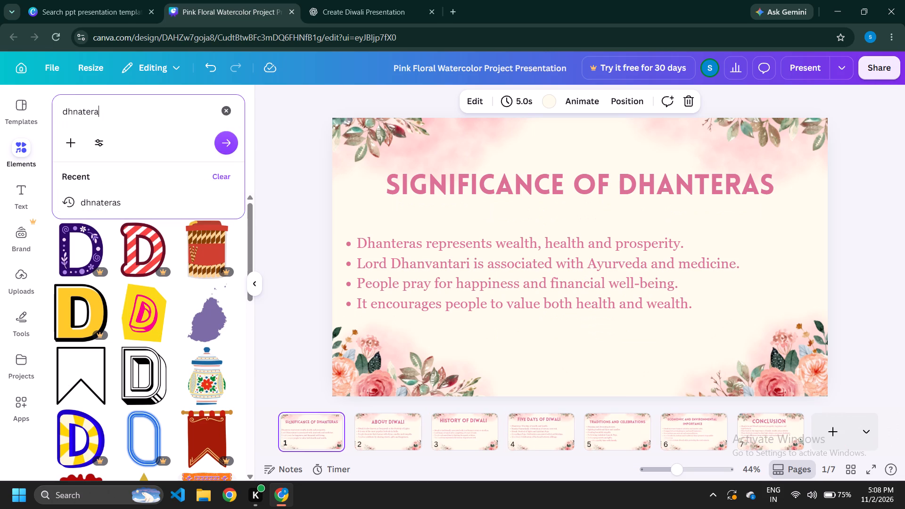
{"action": "type", "text": "diwali"}
{"action": "key", "text": "space"}
{"action": "key", "text": "Return"}
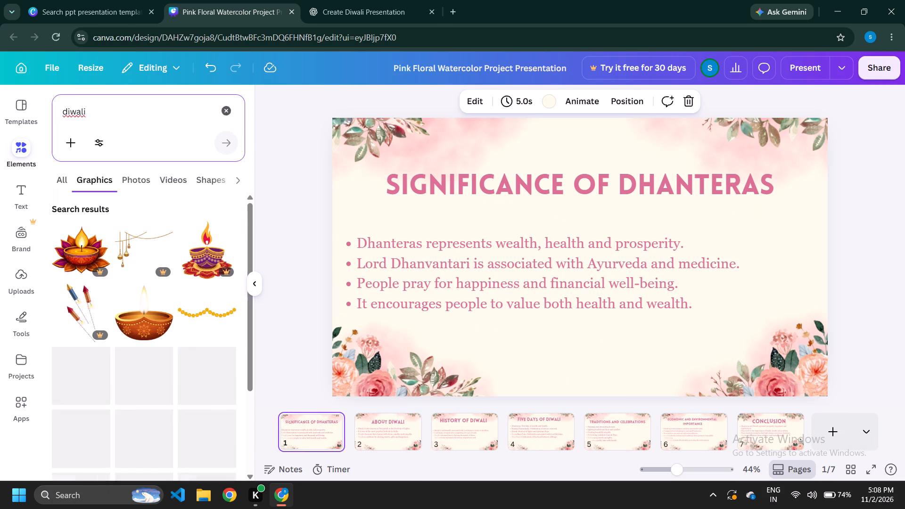
Go through the deck from Significance of Dhanteras to Conclusion to check which slides are missing.
{"action": "left_click", "coordinate": [437, 293]}
{"action": "left_click", "coordinate": [320, 428]}
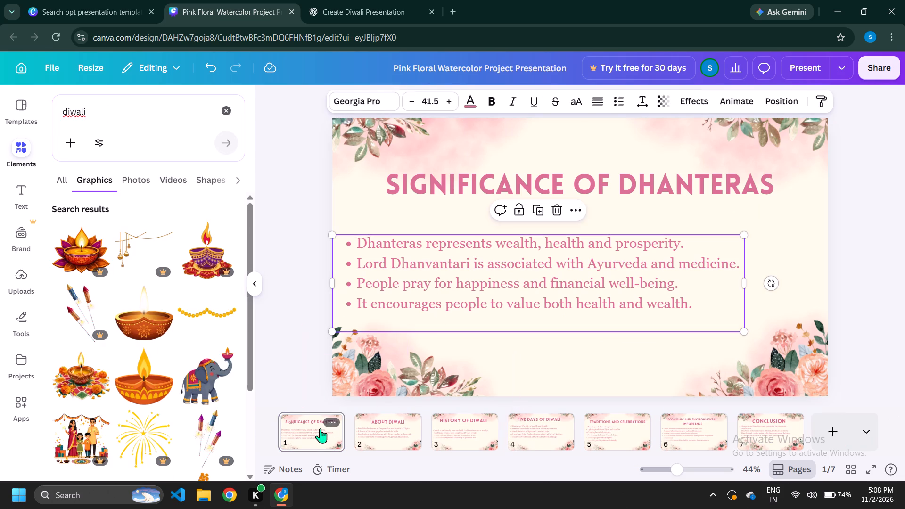
{"action": "scroll", "coordinate": [385, 437], "scroll_direction": "right", "scroll_amount": 1}
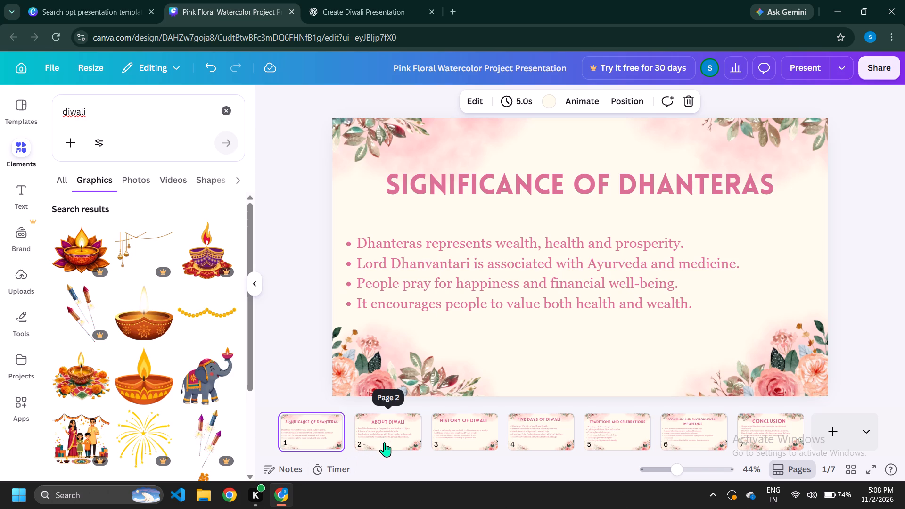
{"action": "double_click", "coordinate": [378, 446]}
{"action": "left_click", "coordinate": [461, 444]}
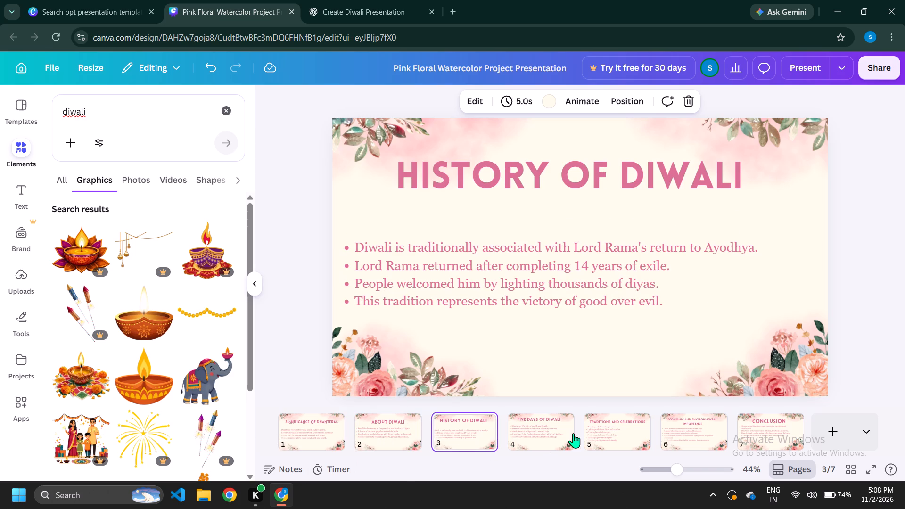
{"action": "left_click", "coordinate": [565, 434]}
{"action": "scroll", "coordinate": [648, 436], "scroll_direction": "left", "scroll_amount": 5}
{"action": "scroll", "coordinate": [601, 447], "scroll_direction": "right", "scroll_amount": 1}
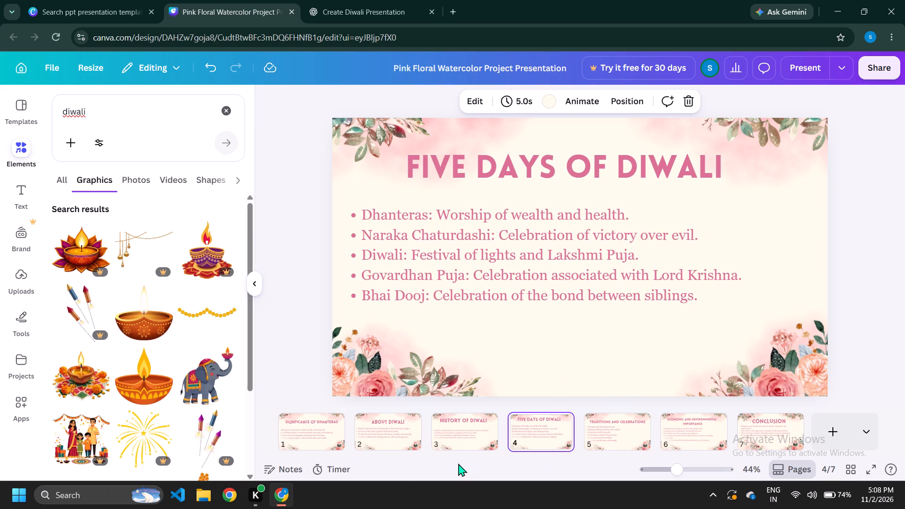
{"action": "scroll", "coordinate": [458, 463], "scroll_direction": "right", "scroll_amount": 2}
{"action": "left_click", "coordinate": [269, 332]}
{"action": "left_click", "coordinate": [293, 341]}
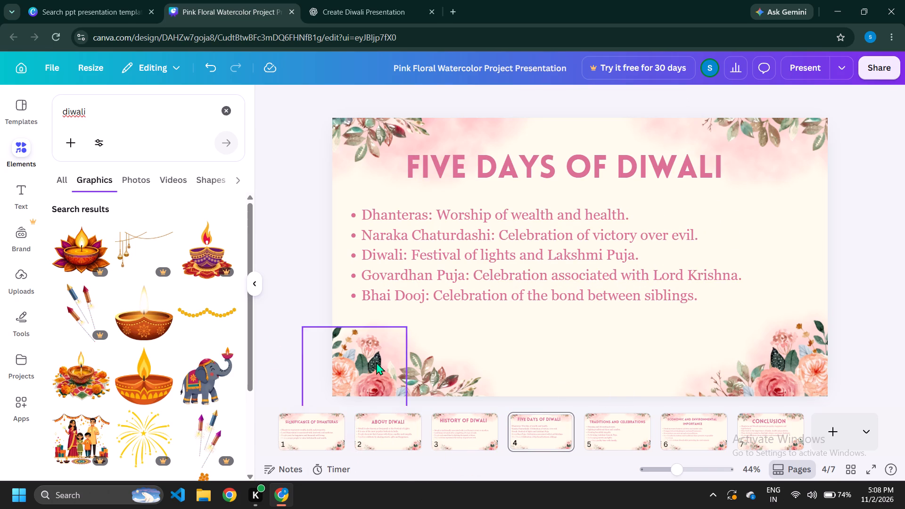
{"action": "left_click", "coordinate": [280, 295]}
{"action": "left_click", "coordinate": [254, 285]}
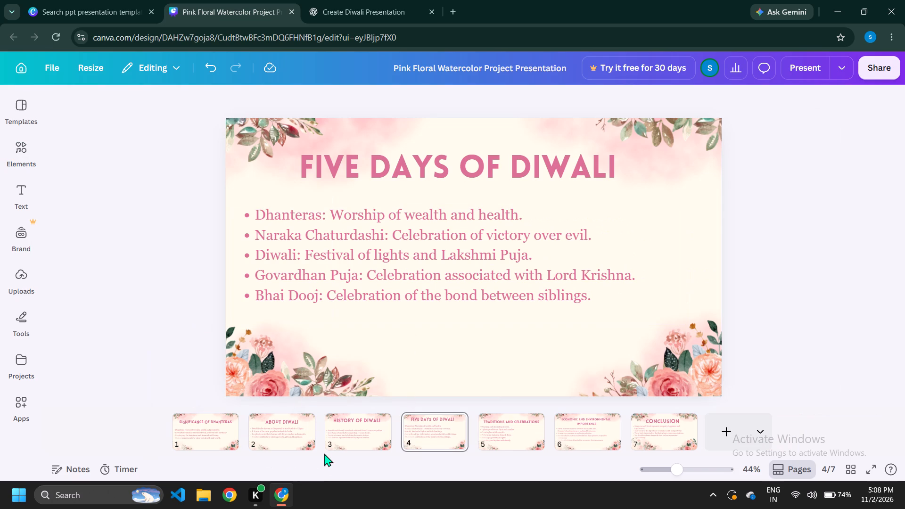
{"action": "left_click", "coordinate": [210, 424]}
{"action": "left_click", "coordinate": [310, 434]}
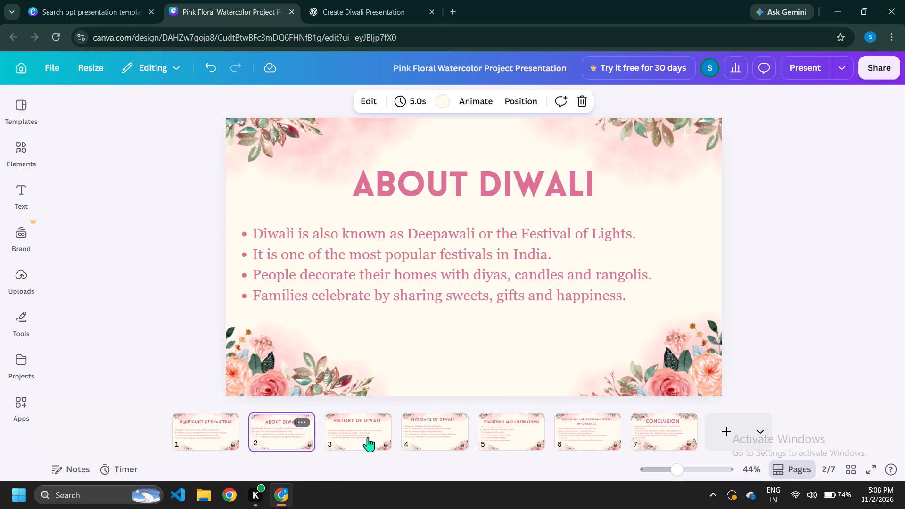
{"action": "left_click", "coordinate": [368, 437]}
{"action": "left_click", "coordinate": [447, 427]}
{"action": "left_click", "coordinate": [513, 435]}
{"action": "left_click", "coordinate": [584, 429]}
{"action": "left_click", "coordinate": [652, 421]}
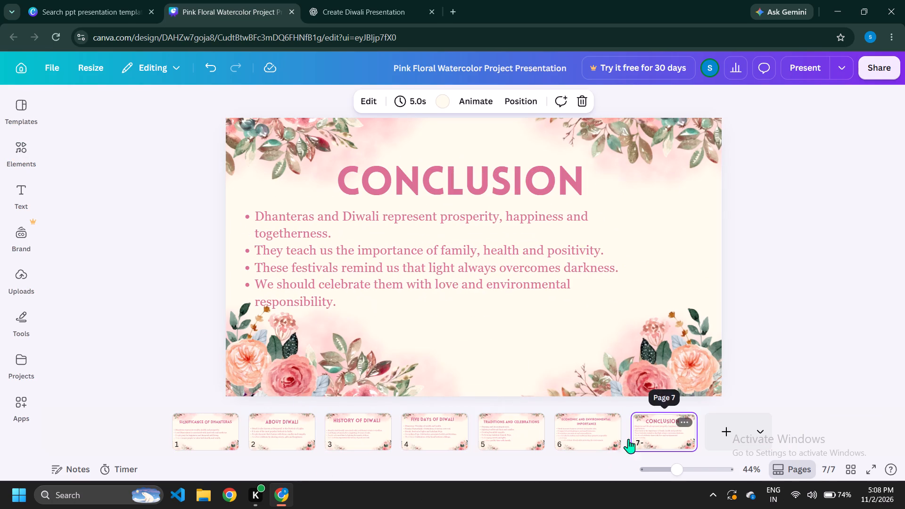
{"action": "left_click", "coordinate": [223, 433]}
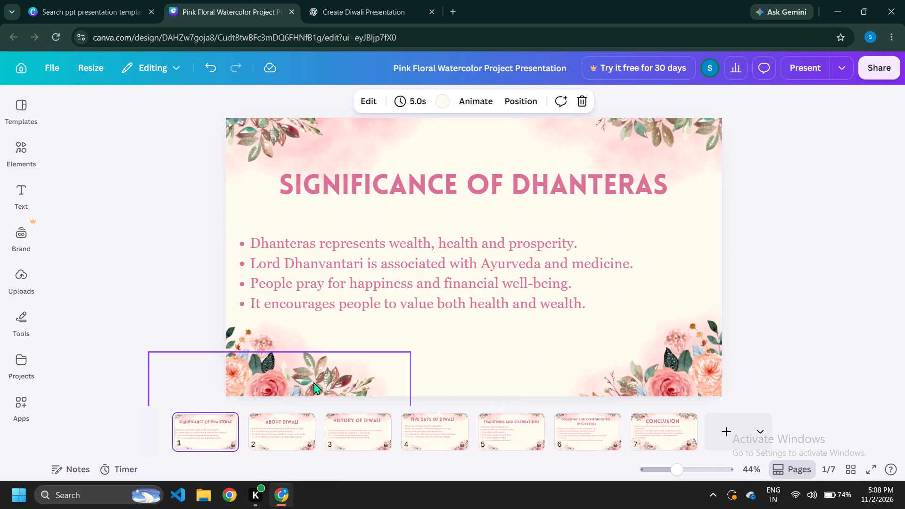
Undo the last two slide deletions.
{"action": "key", "text": "ctrl+z"}
{"action": "key", "text": "ctrl+z"}
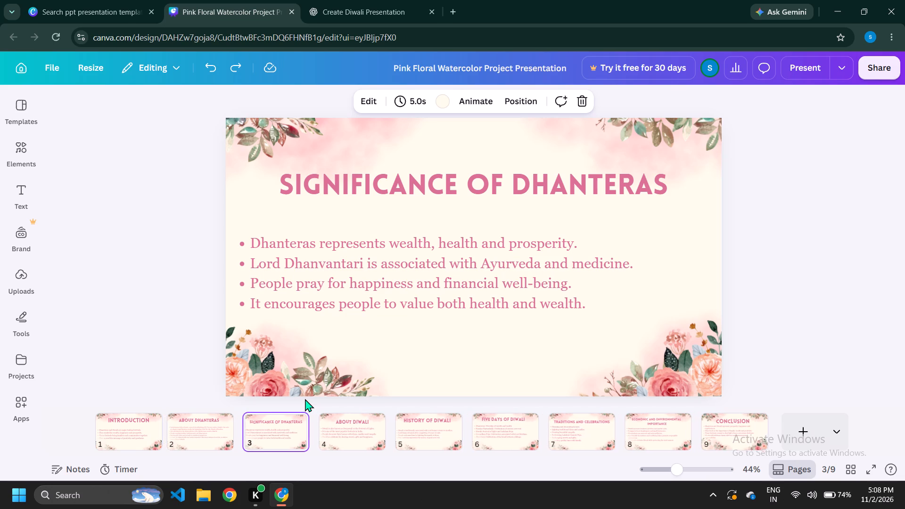
Add the yellow marigold garland graphic to the Introduction slide, place it along the top edge above the title, and enlarge it slightly.
{"action": "left_click", "coordinate": [165, 350]}
{"action": "left_click", "coordinate": [131, 441]}
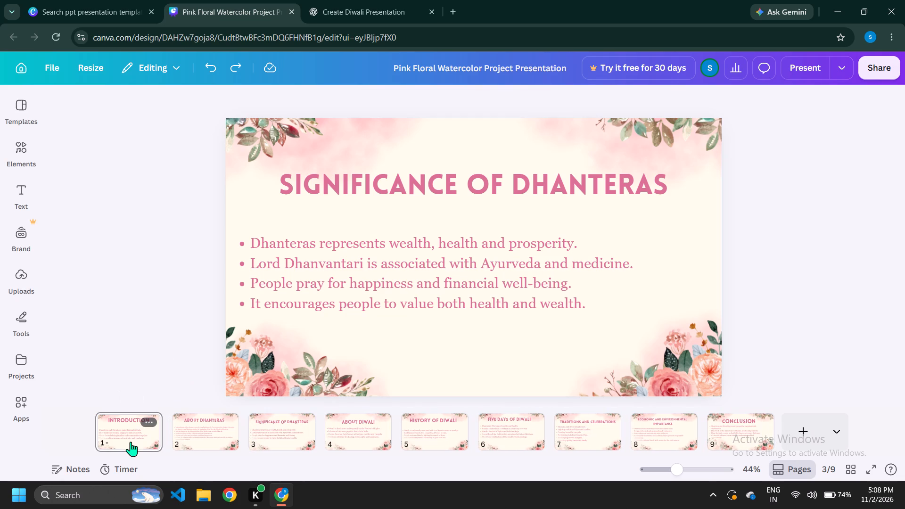
{"action": "left_click", "coordinate": [23, 158]}
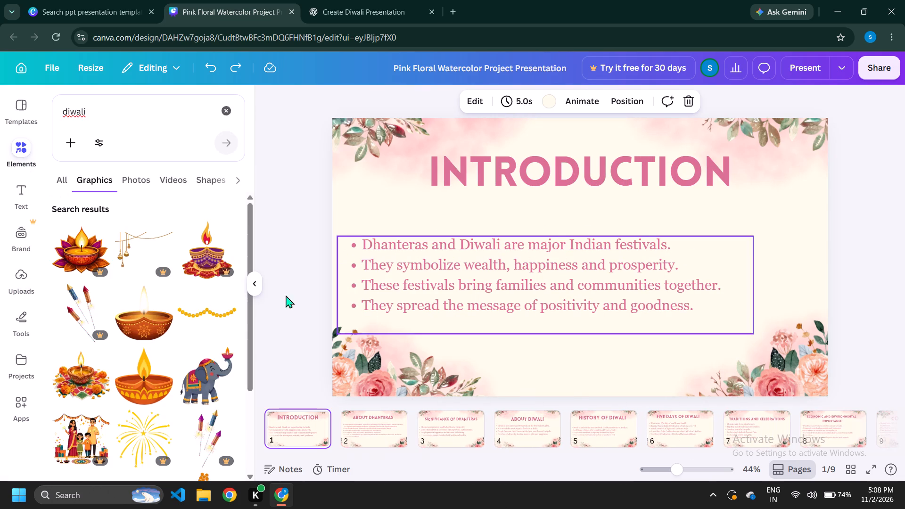
{"action": "scroll", "coordinate": [148, 265], "scroll_direction": "down", "scroll_amount": 1}
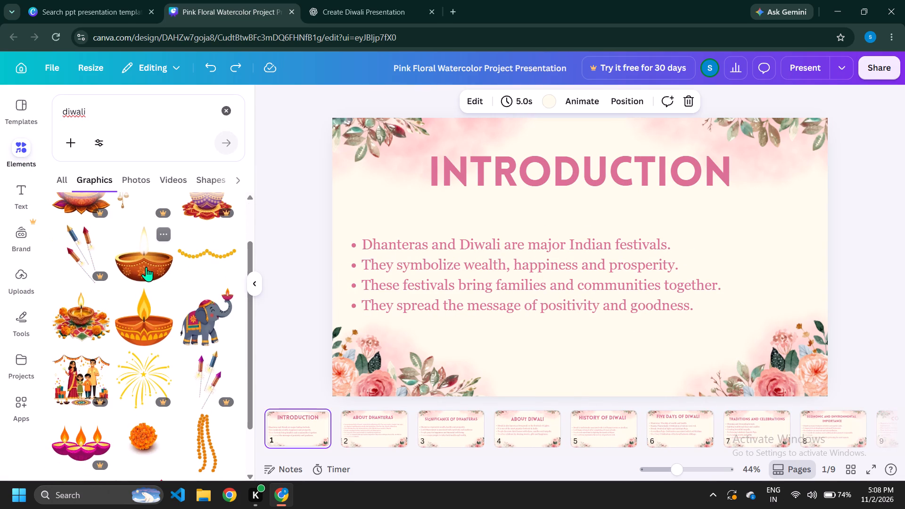
{"action": "scroll", "coordinate": [201, 283], "scroll_direction": "up", "scroll_amount": 1}
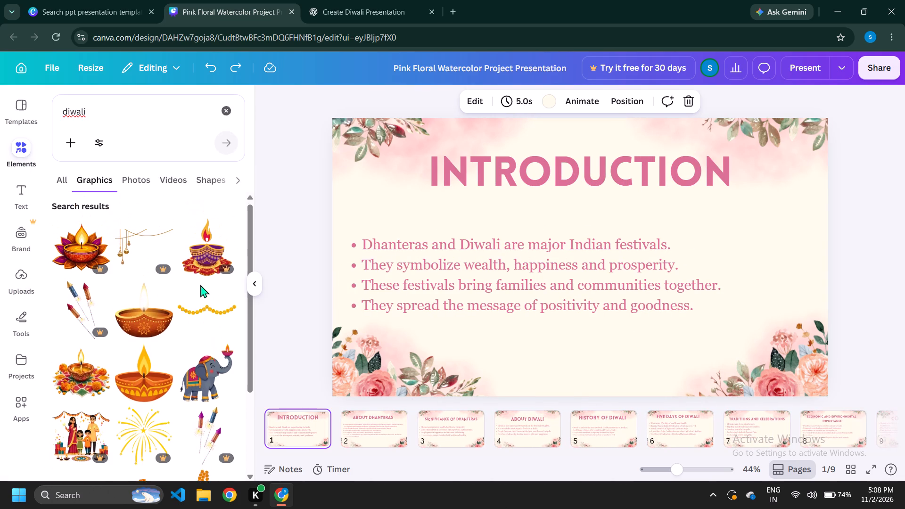
{"action": "left_click", "coordinate": [211, 319]}
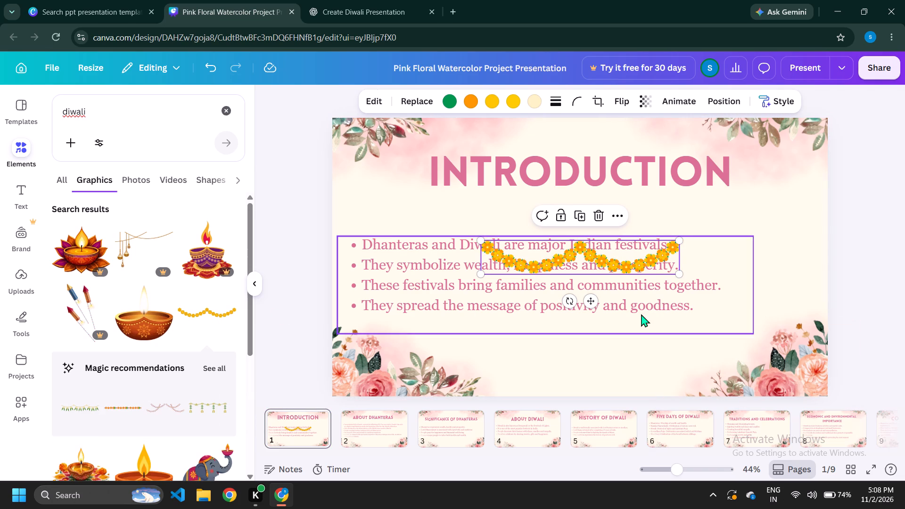
{"action": "left_click_drag", "start_coordinate": [612, 268], "coordinate": [566, 146]}
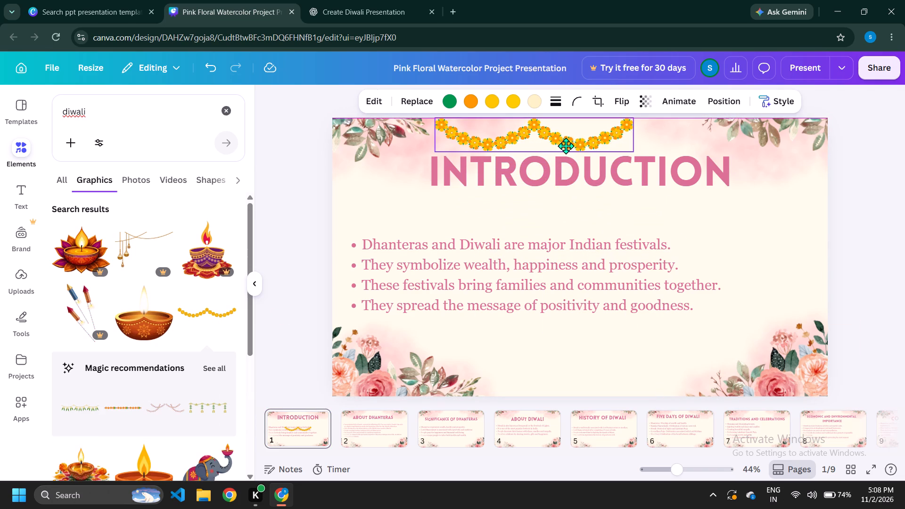
{"action": "left_click_drag", "start_coordinate": [566, 146], "coordinate": [565, 145]}
{"action": "left_click_drag", "start_coordinate": [632, 151], "coordinate": [673, 161]}
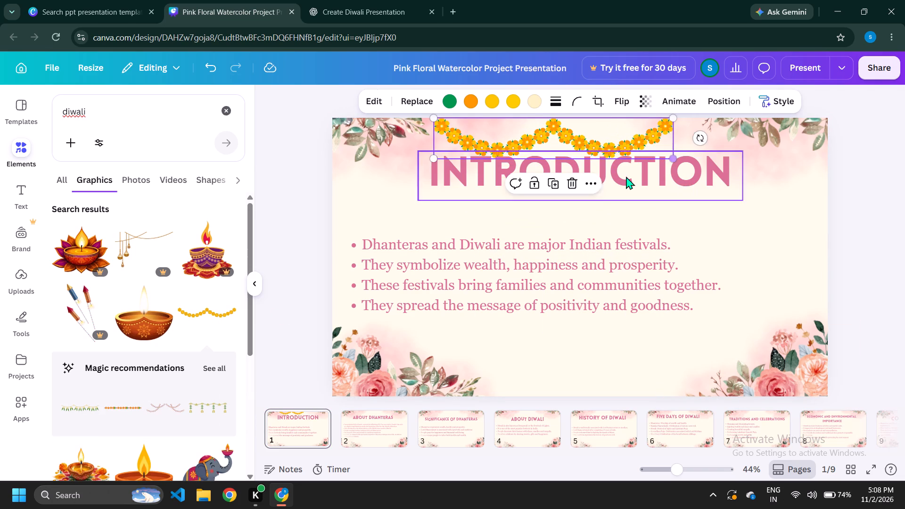
Move the Introduction title down clear of the garland, to just above the bullets.
{"action": "left_click_drag", "start_coordinate": [599, 176], "coordinate": [599, 186]}
{"action": "left_click", "coordinate": [863, 177]}
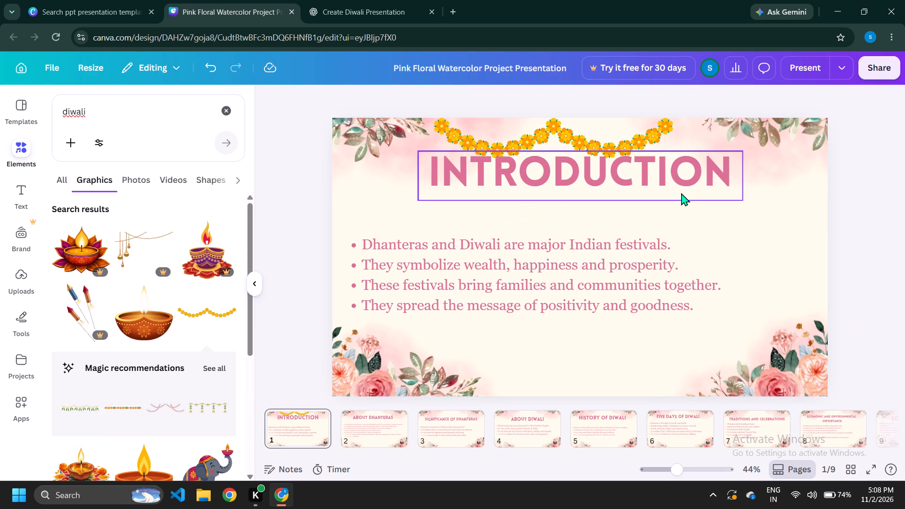
{"action": "left_click_drag", "start_coordinate": [603, 173], "coordinate": [604, 202]}
Enlarge the garland to nearly the title's width and nudge the Introduction title slightly down and sideways beneath it.
{"action": "left_click", "coordinate": [554, 132]}
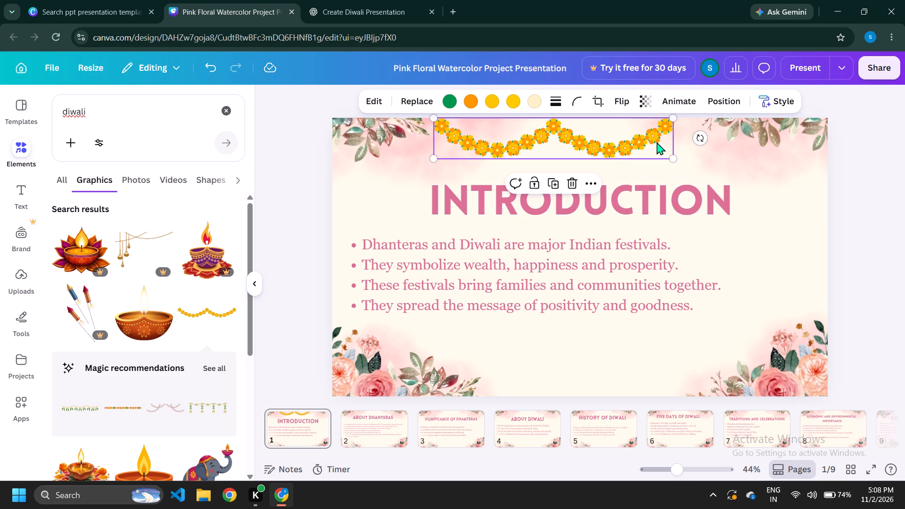
{"action": "left_click_drag", "start_coordinate": [673, 159], "coordinate": [708, 172]}
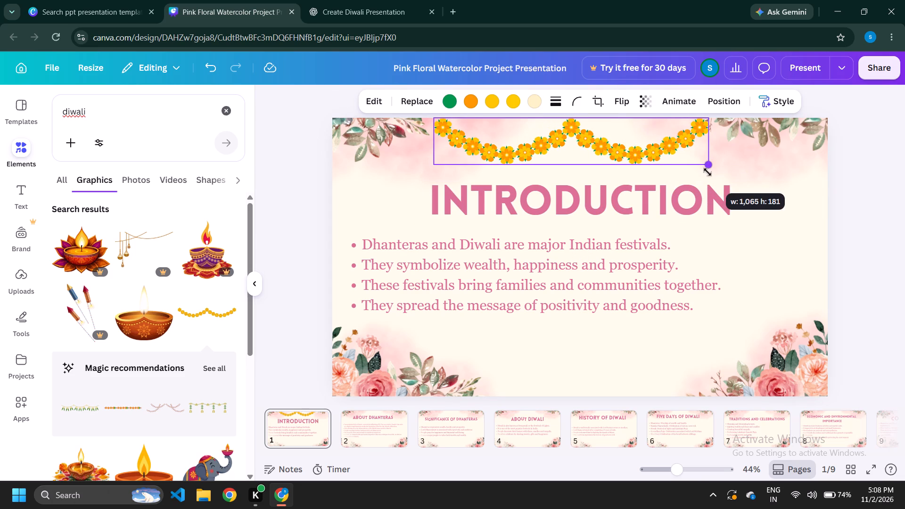
{"action": "left_click_drag", "start_coordinate": [708, 172], "coordinate": [703, 172]}
{"action": "left_click", "coordinate": [642, 137]}
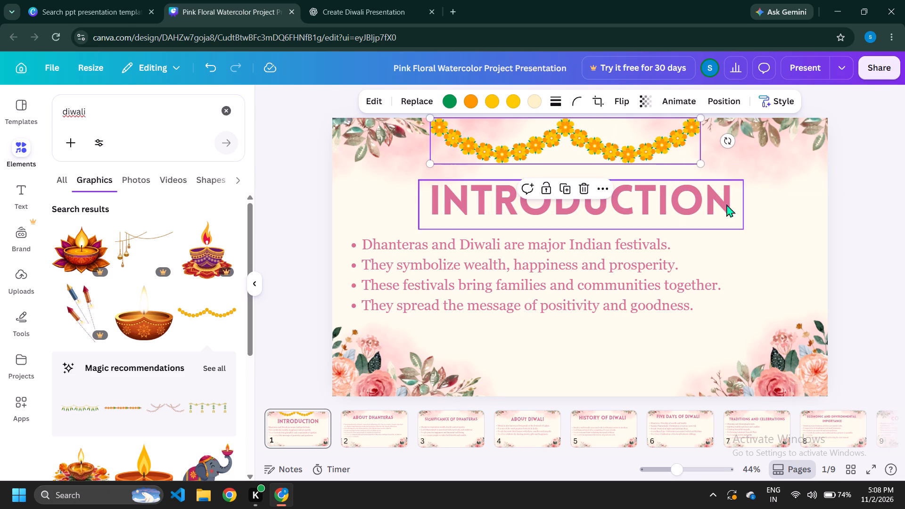
{"action": "left_click", "coordinate": [842, 177]}
{"action": "left_click_drag", "start_coordinate": [602, 212], "coordinate": [600, 213]}
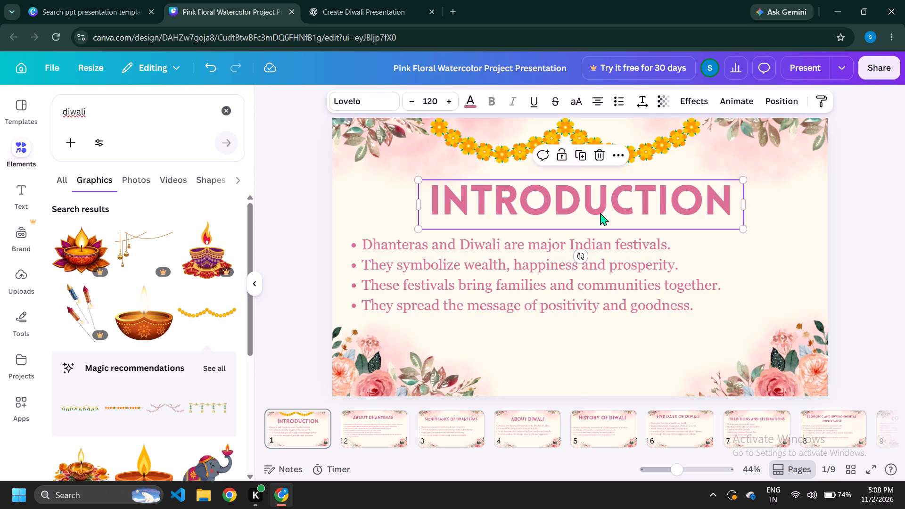
{"action": "left_click_drag", "start_coordinate": [600, 213], "coordinate": [597, 214]}
Add the decorated elephant with diya graphic to the Introduction slide, shrink it to a small size, and place it just left of the title.
{"action": "scroll", "coordinate": [103, 347], "scroll_direction": "down", "scroll_amount": 4}
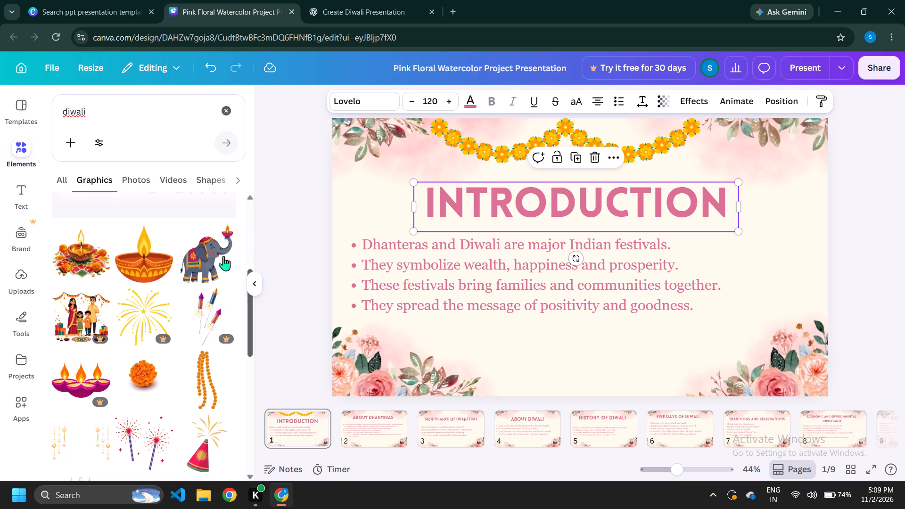
{"action": "left_click", "coordinate": [212, 252]}
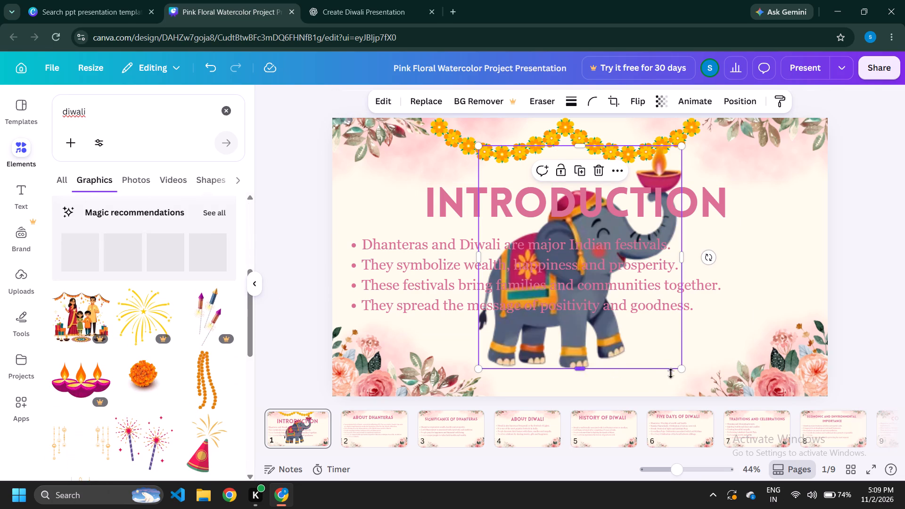
{"action": "left_click_drag", "start_coordinate": [680, 369], "coordinate": [500, 246]}
{"action": "left_click_drag", "start_coordinate": [495, 166], "coordinate": [378, 178]}
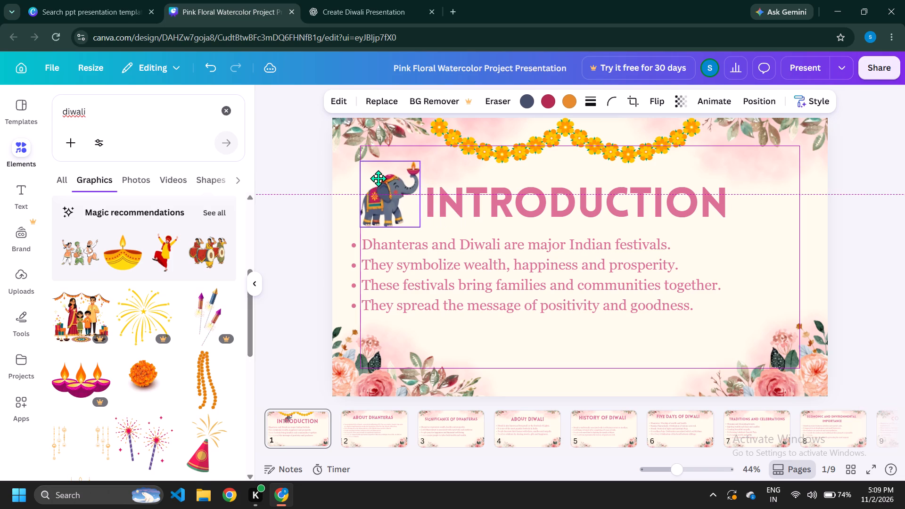
Shrink the elephant graphic further and place it level with the Introduction title, just before its first letter.
{"action": "left_click_drag", "start_coordinate": [378, 178], "coordinate": [378, 180]}
{"action": "left_click_drag", "start_coordinate": [418, 227], "coordinate": [394, 213]}
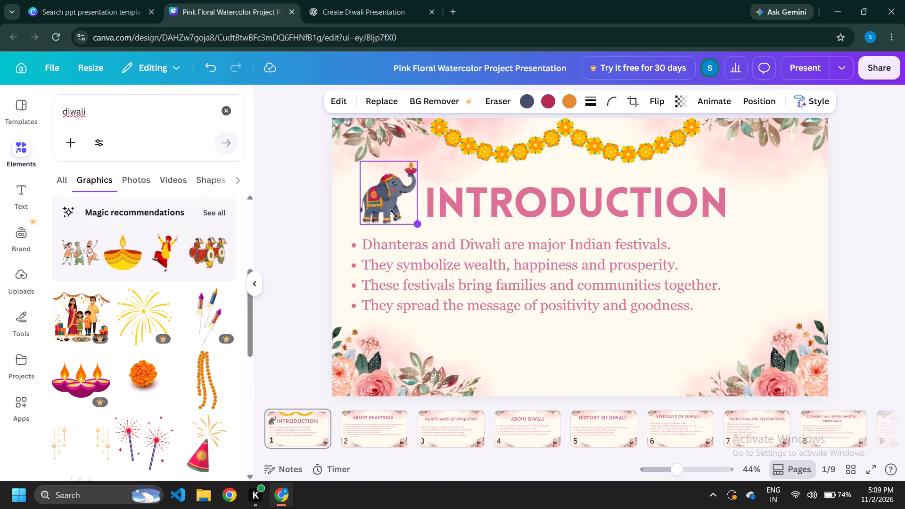
{"action": "left_click_drag", "start_coordinate": [394, 213], "coordinate": [391, 212]}
{"action": "left_click_drag", "start_coordinate": [379, 186], "coordinate": [401, 201]}
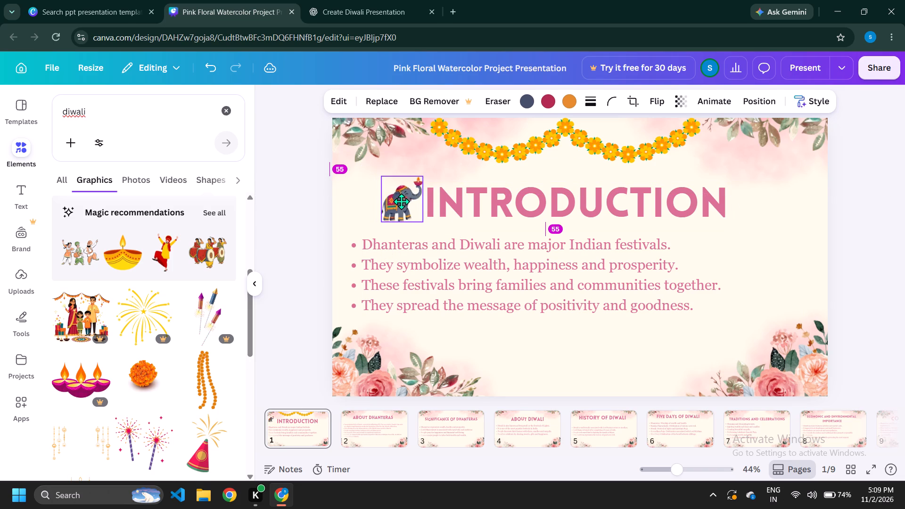
{"action": "left_click_drag", "start_coordinate": [401, 201], "coordinate": [397, 204]}
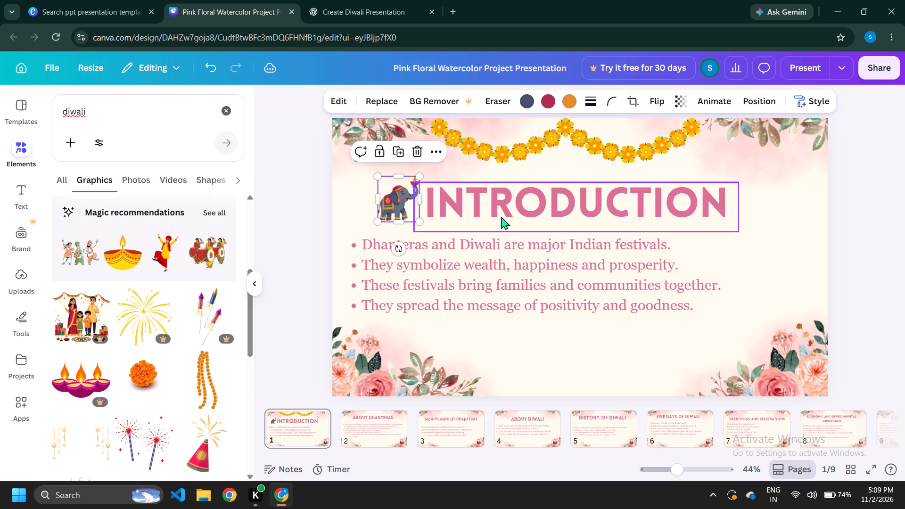
{"action": "left_click", "coordinate": [870, 230]}
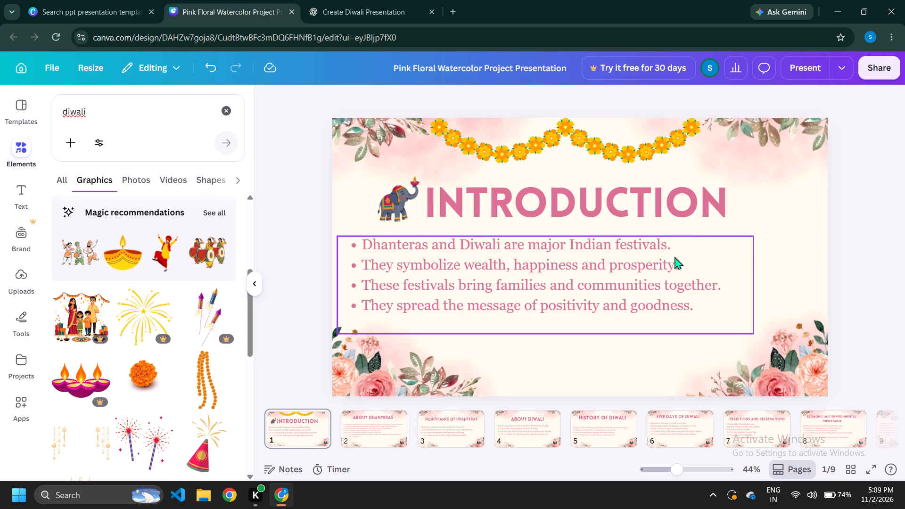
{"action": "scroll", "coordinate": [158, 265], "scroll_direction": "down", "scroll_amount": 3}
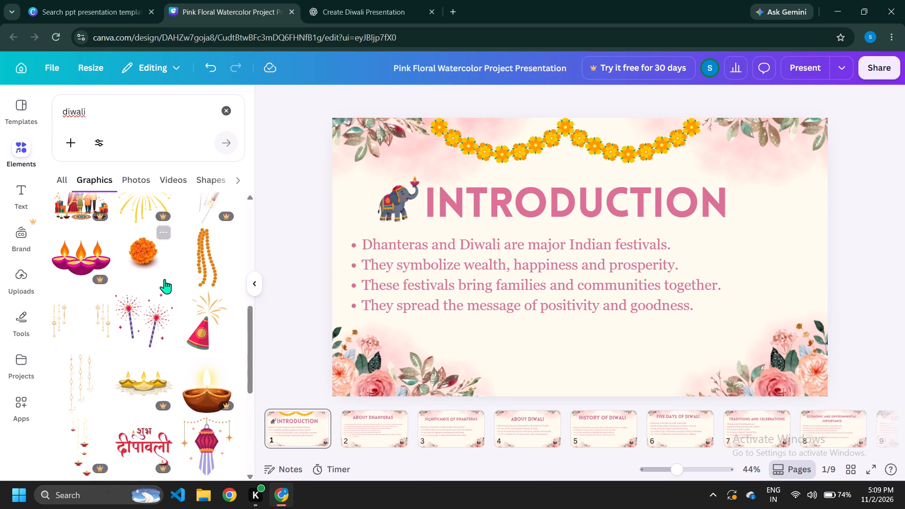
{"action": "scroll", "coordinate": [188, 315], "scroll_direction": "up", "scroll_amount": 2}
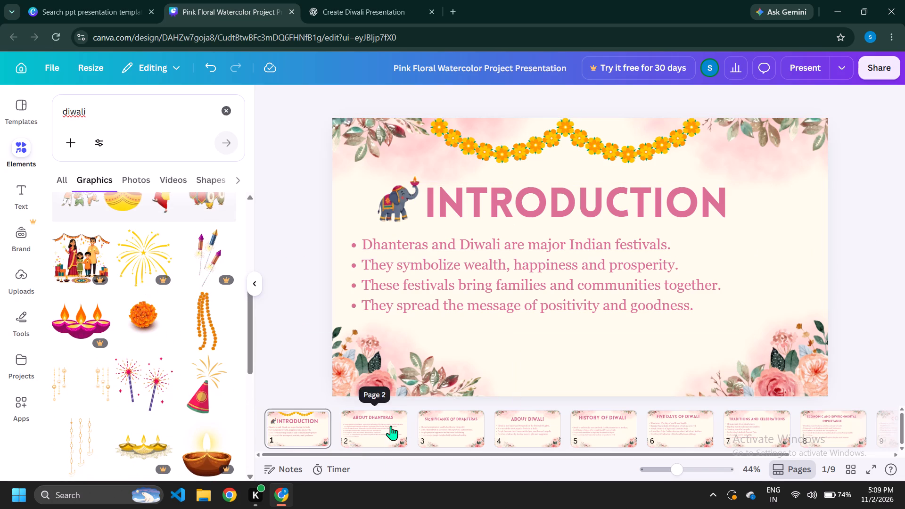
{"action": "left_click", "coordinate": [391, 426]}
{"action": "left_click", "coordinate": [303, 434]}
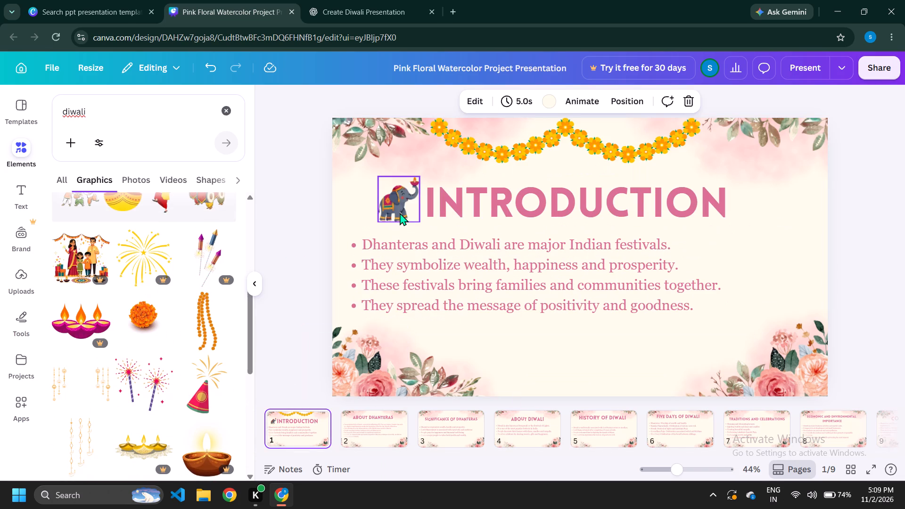
Duplicate the elephant, place the copy just after the Introduction title at the same height, and flip it horizontally to face the title.
{"action": "left_click", "coordinate": [400, 212]}
{"action": "left_click", "coordinate": [432, 154]}
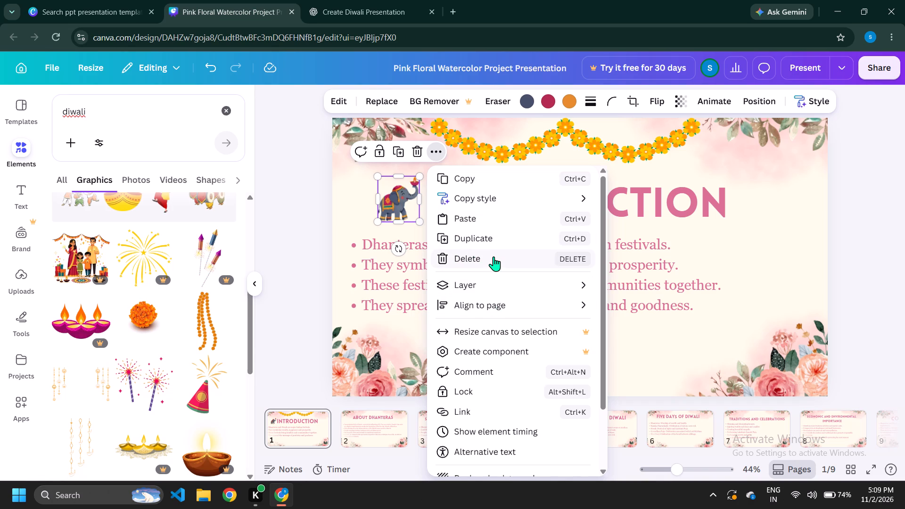
{"action": "left_click", "coordinate": [493, 238]}
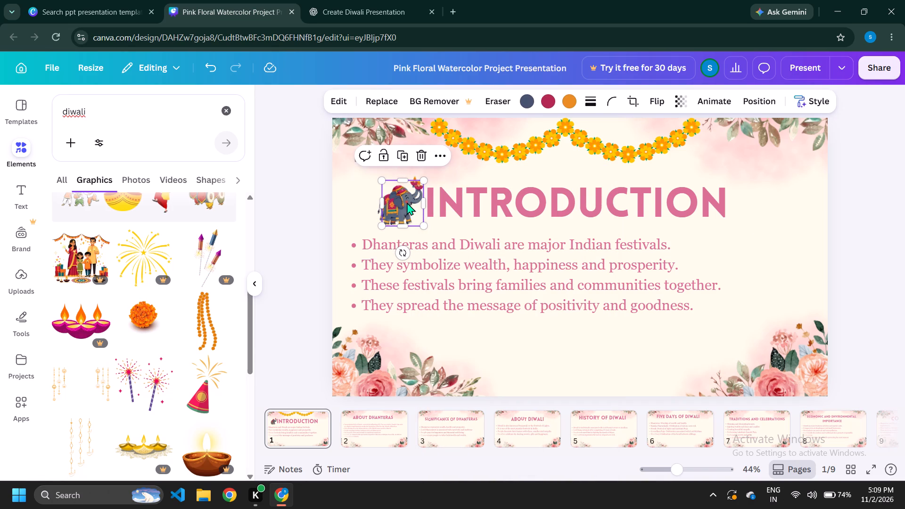
{"action": "left_click_drag", "start_coordinate": [407, 202], "coordinate": [764, 199]}
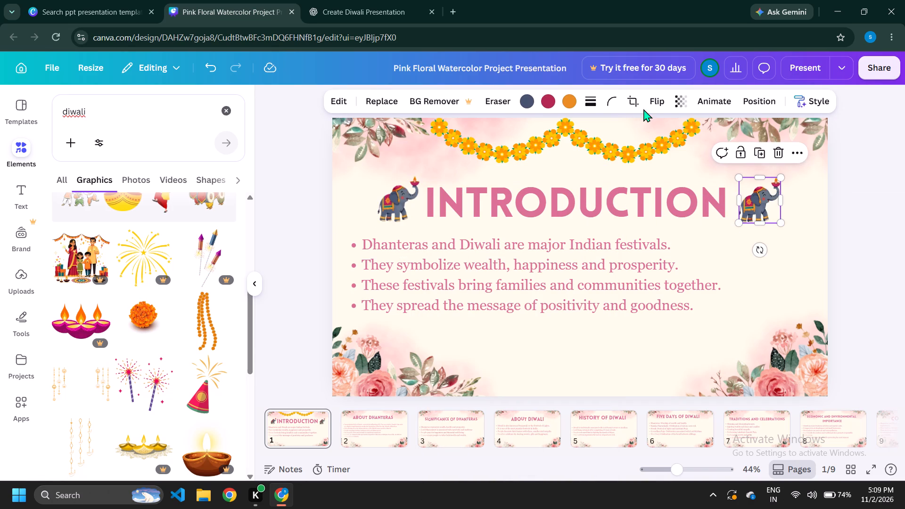
{"action": "left_click", "coordinate": [655, 101]}
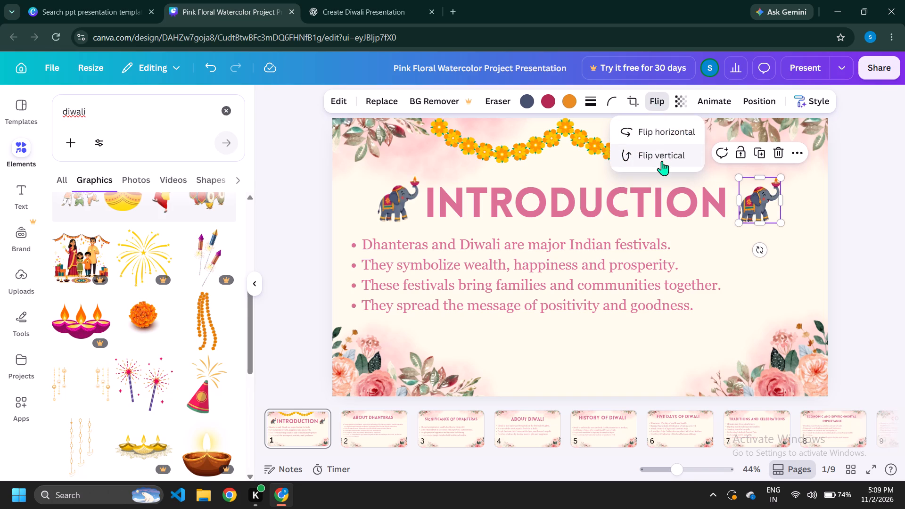
{"action": "left_click", "coordinate": [658, 133]}
{"action": "left_click", "coordinate": [886, 247]}
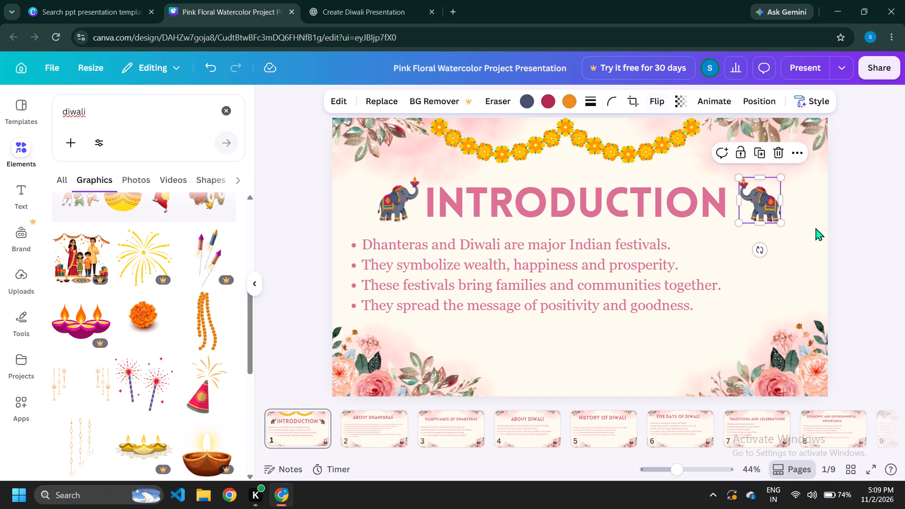
{"action": "left_click", "coordinate": [850, 221]}
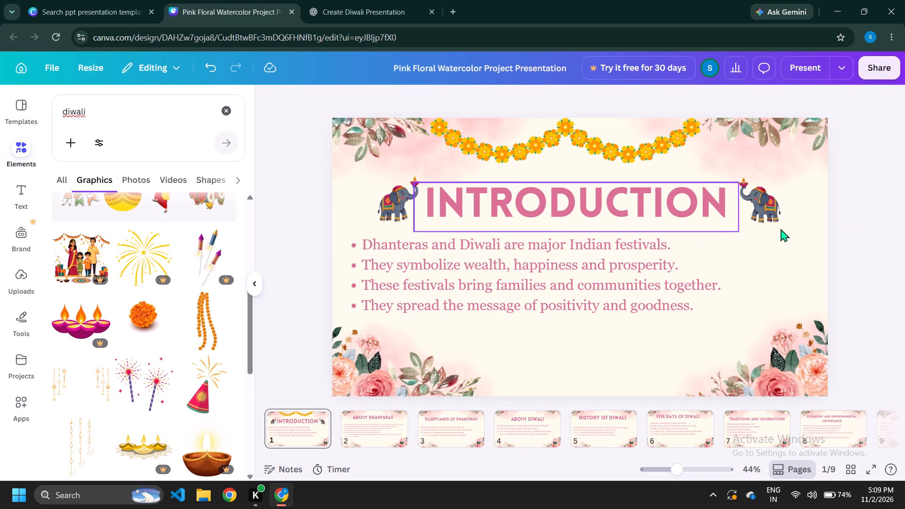
Go to slide 2, About Dhanteras.
{"action": "left_click", "coordinate": [376, 449]}
{"action": "left_click", "coordinate": [374, 435]}
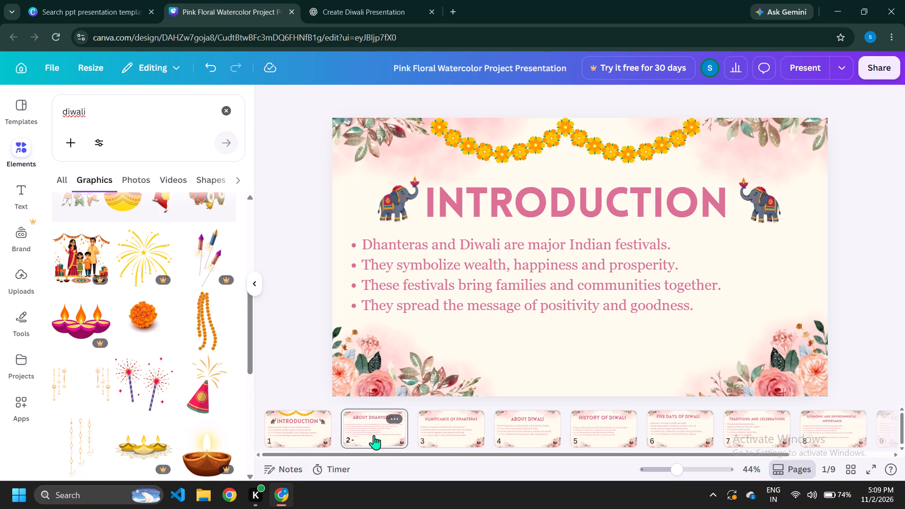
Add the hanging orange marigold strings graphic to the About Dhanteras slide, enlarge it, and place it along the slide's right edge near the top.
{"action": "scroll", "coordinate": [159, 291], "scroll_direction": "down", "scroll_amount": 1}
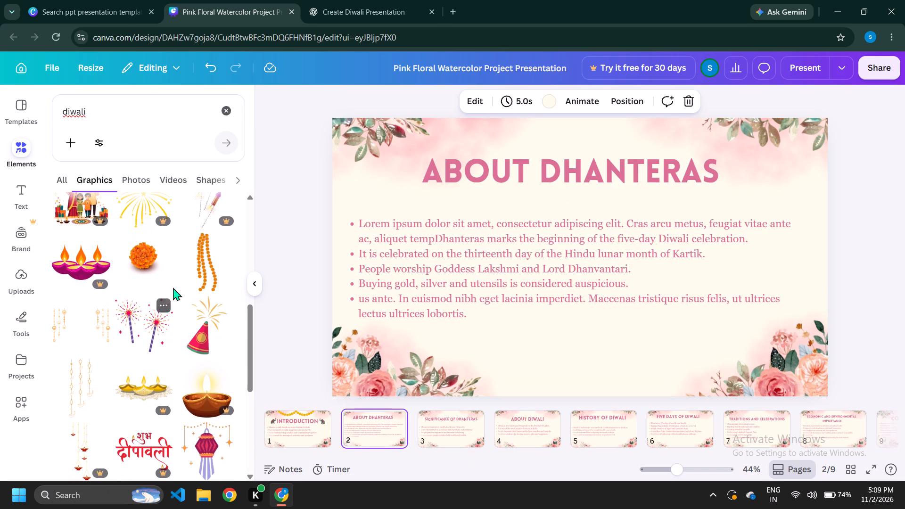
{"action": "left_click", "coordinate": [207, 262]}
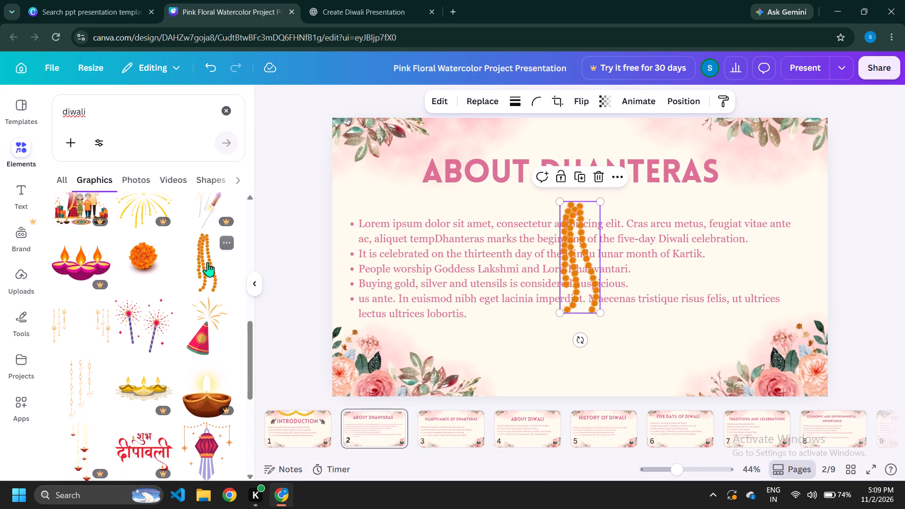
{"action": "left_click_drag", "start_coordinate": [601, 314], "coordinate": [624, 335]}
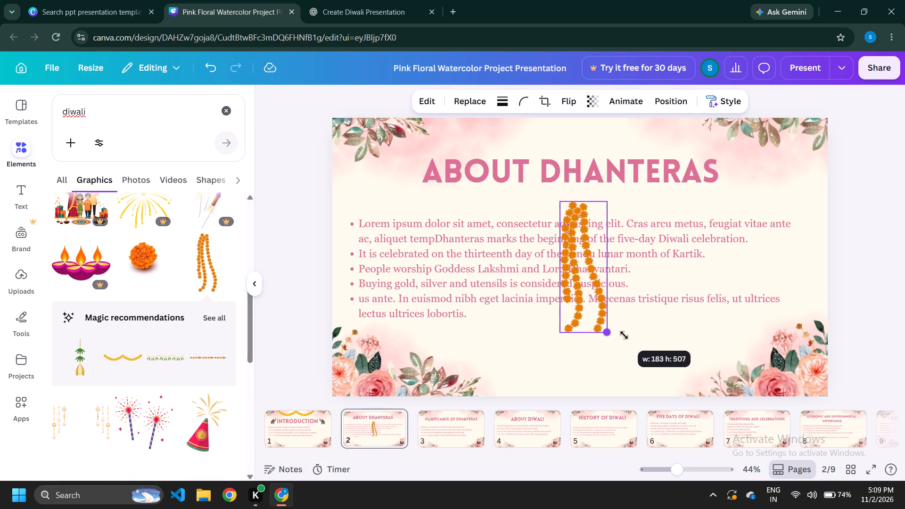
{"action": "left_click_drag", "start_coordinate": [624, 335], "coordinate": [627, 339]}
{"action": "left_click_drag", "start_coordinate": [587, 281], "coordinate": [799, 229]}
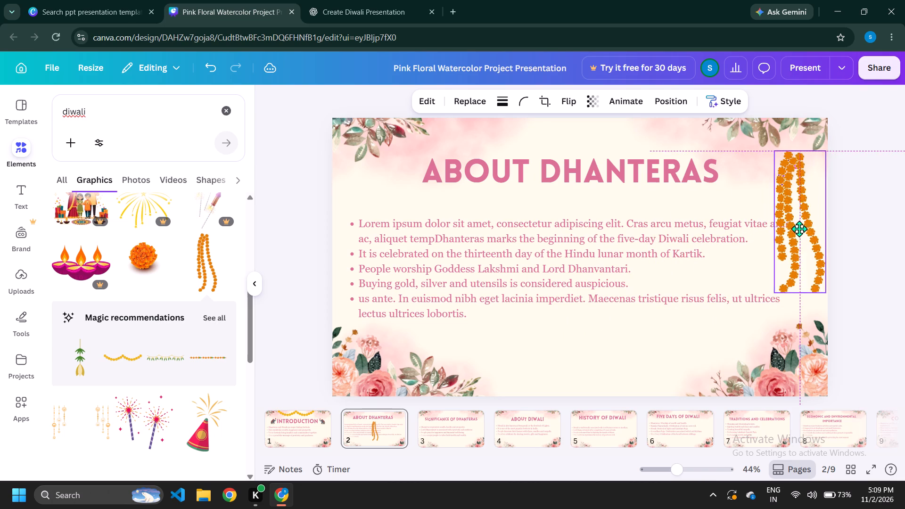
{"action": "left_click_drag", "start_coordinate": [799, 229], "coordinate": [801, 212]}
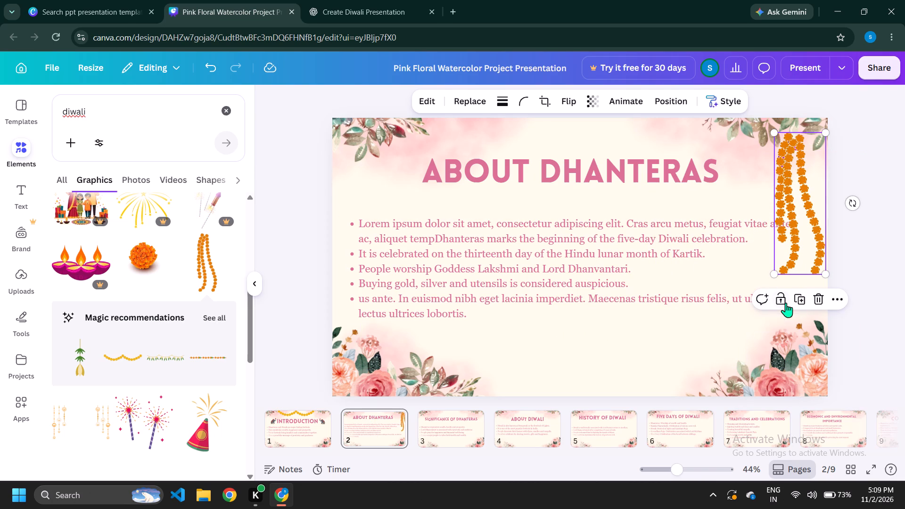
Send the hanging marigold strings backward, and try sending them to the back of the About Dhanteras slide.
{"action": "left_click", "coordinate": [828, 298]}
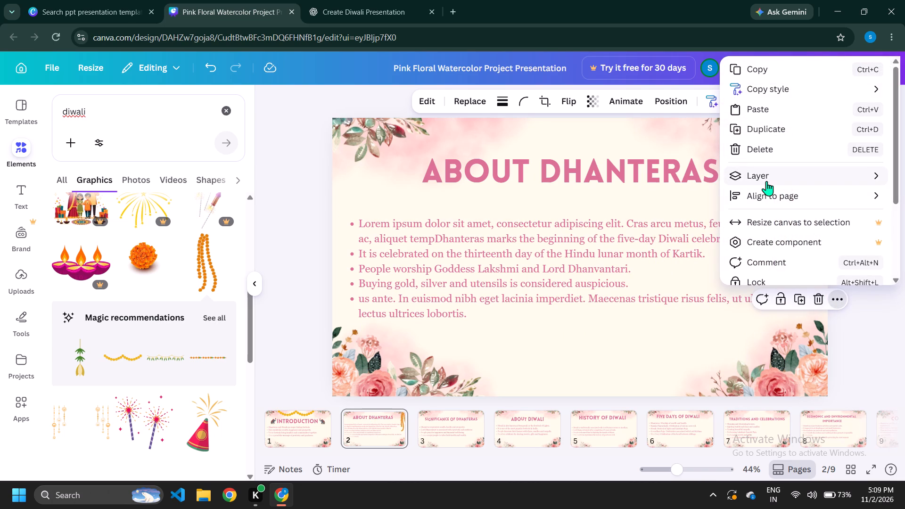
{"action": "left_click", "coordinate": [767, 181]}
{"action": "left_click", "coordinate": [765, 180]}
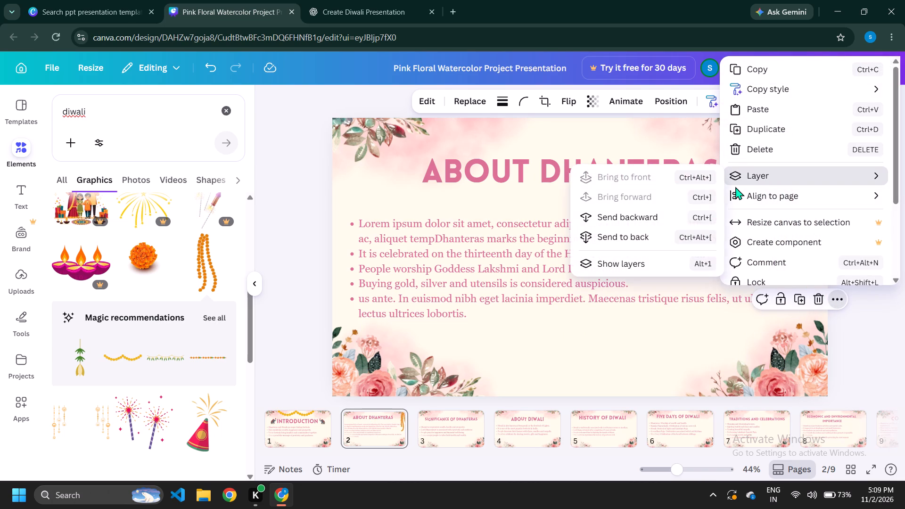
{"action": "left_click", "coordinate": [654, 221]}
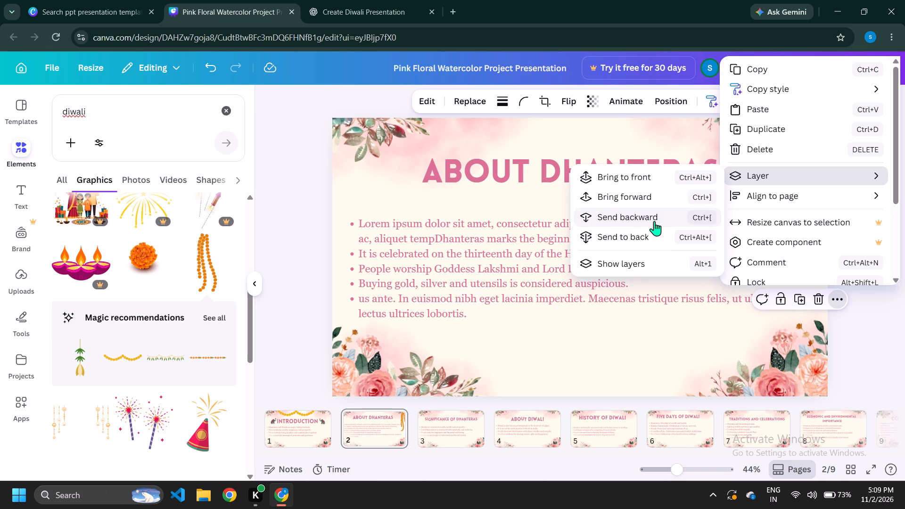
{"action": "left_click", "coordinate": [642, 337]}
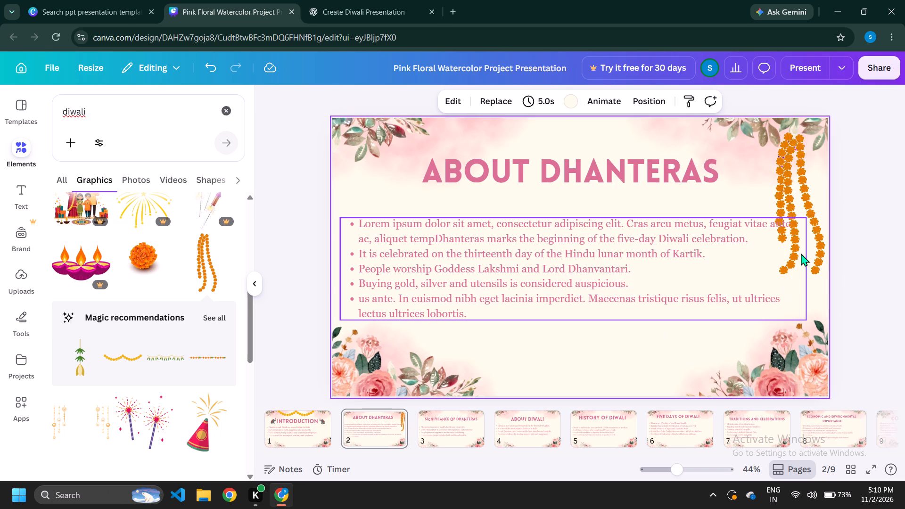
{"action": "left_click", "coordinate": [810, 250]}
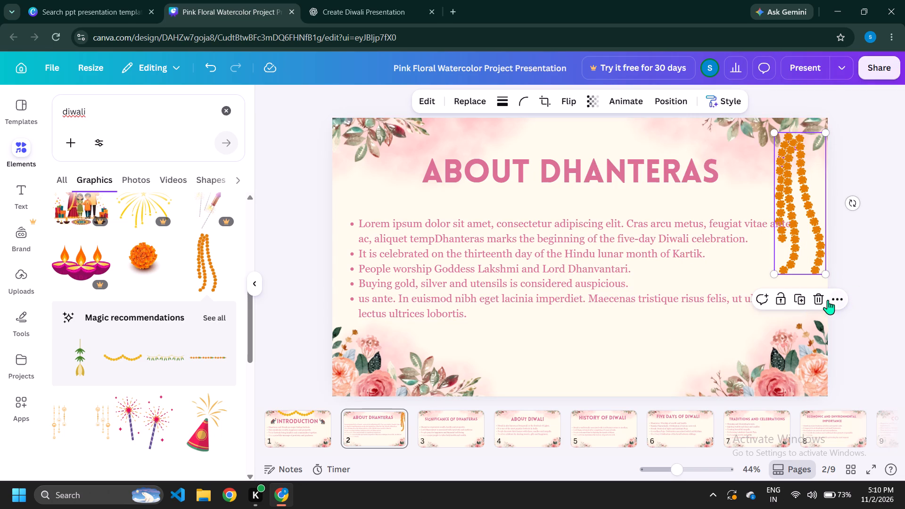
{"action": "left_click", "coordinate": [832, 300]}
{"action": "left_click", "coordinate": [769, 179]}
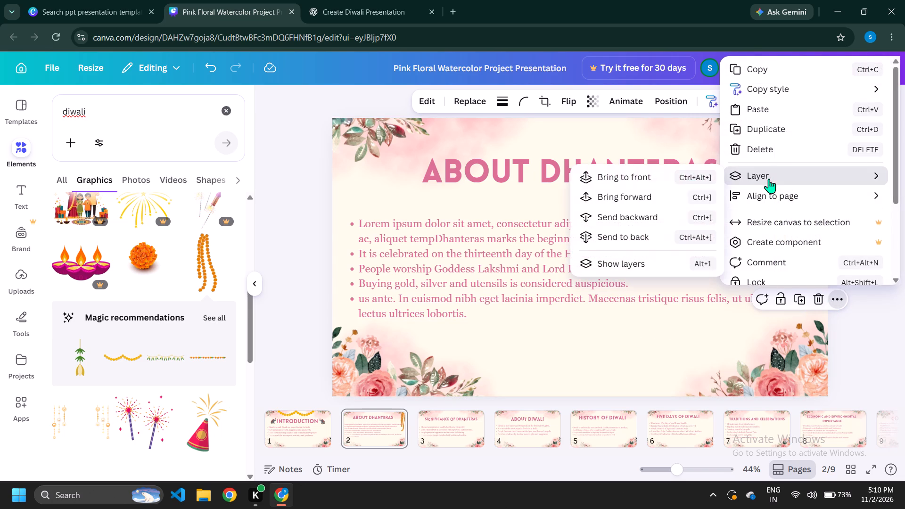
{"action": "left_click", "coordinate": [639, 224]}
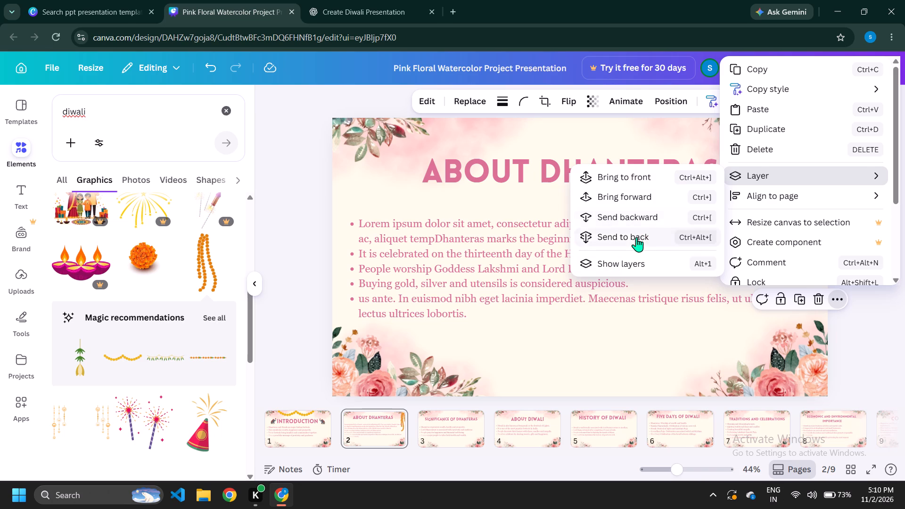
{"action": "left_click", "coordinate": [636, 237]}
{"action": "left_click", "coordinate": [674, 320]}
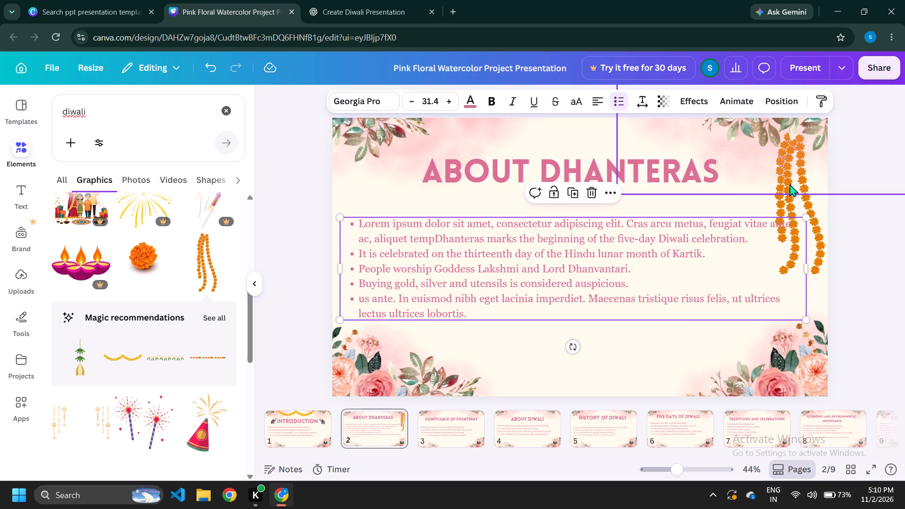
Nudge the floral watercolor graphic in the slide's upper-right corner slightly down and to the right.
{"action": "left_click", "coordinate": [790, 184]}
{"action": "left_click", "coordinate": [856, 239]}
{"action": "left_click_drag", "start_coordinate": [789, 189], "coordinate": [755, 207]}
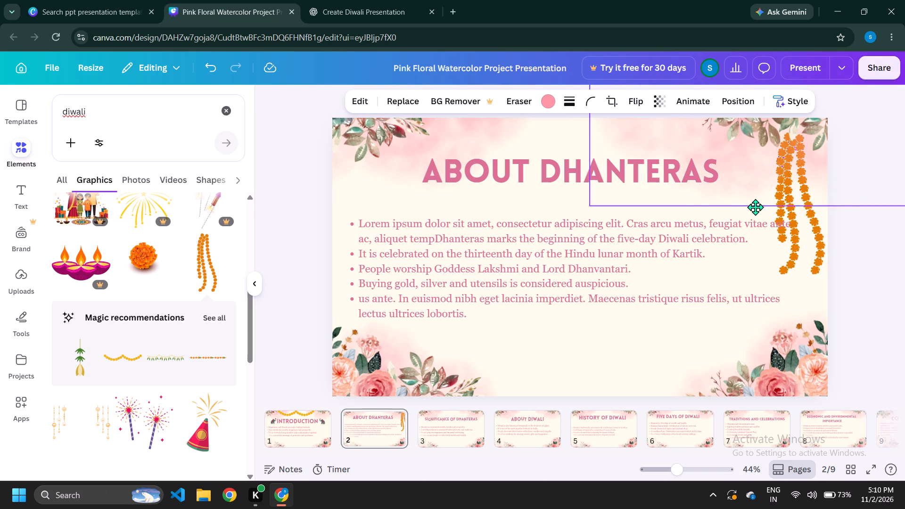
{"action": "left_click_drag", "start_coordinate": [755, 207], "coordinate": [796, 202]}
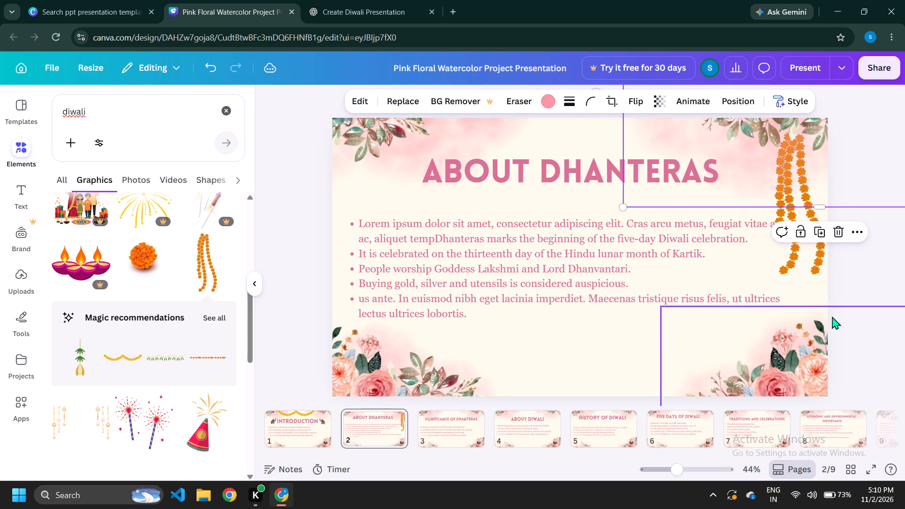
{"action": "left_click", "coordinate": [883, 301]}
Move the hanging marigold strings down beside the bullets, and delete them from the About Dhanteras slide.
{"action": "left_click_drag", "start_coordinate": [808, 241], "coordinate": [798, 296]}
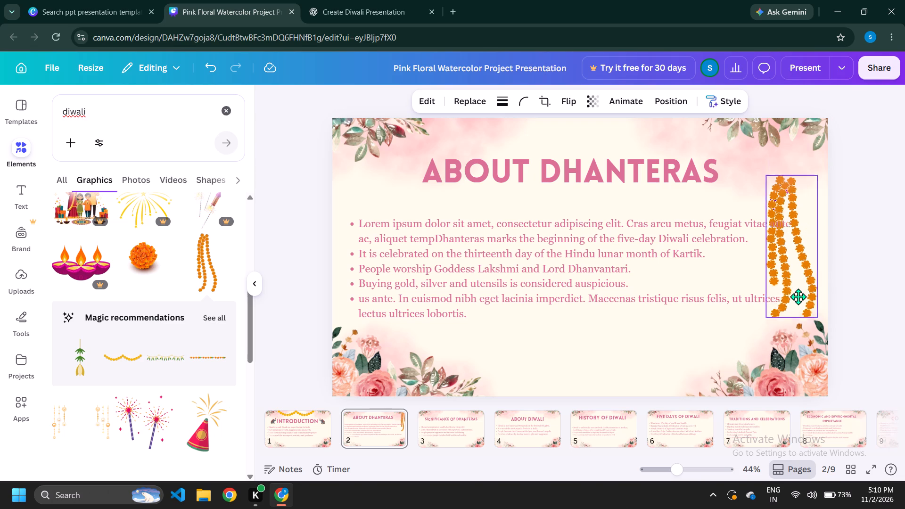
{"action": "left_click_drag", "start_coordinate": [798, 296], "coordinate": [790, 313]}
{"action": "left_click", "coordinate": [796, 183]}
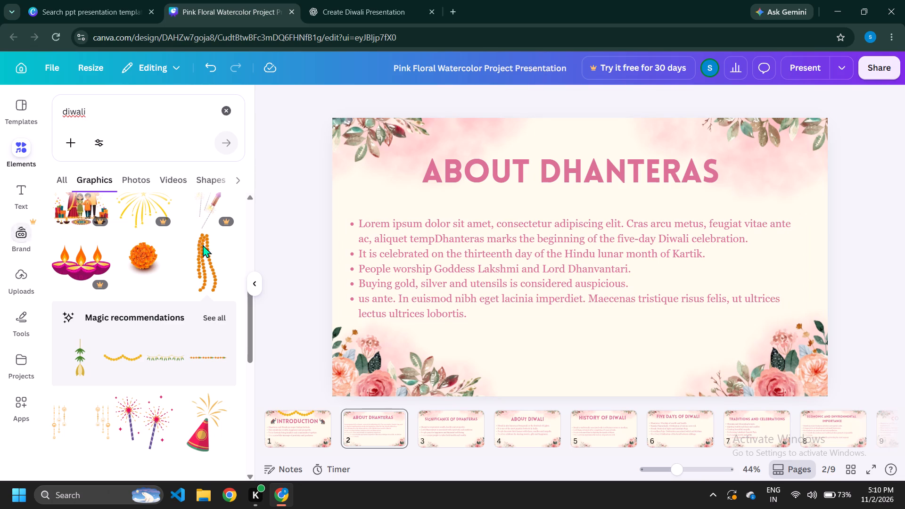
Add the orange, red and yellow firework burst graphic to the About Dhanteras slide and center it over the title and bullets.
{"action": "scroll", "coordinate": [118, 290], "scroll_direction": "down", "scroll_amount": 1}
{"action": "scroll", "coordinate": [123, 287], "scroll_direction": "up", "scroll_amount": 1}
{"action": "scroll", "coordinate": [143, 319], "scroll_direction": "down", "scroll_amount": 1}
{"action": "scroll", "coordinate": [119, 376], "scroll_direction": "up", "scroll_amount": 2}
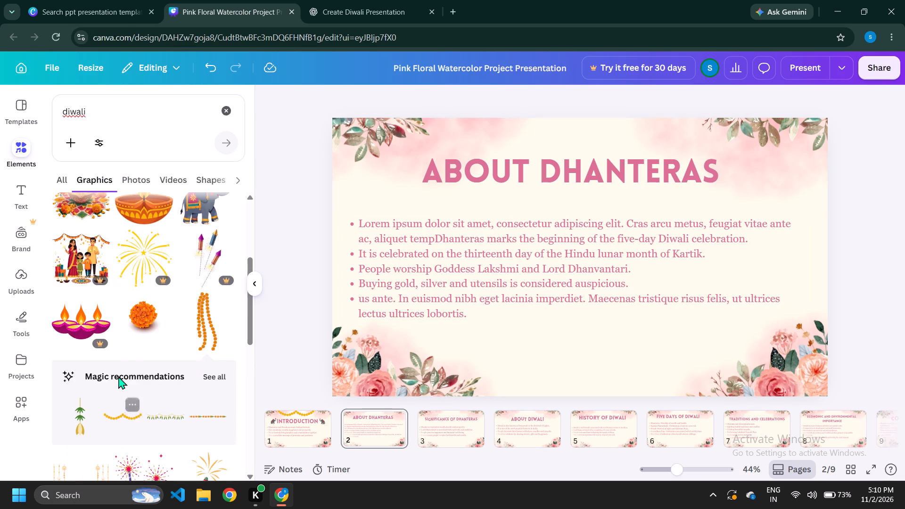
{"action": "scroll", "coordinate": [118, 377], "scroll_direction": "up", "scroll_amount": 1}
{"action": "left_click", "coordinate": [157, 304]}
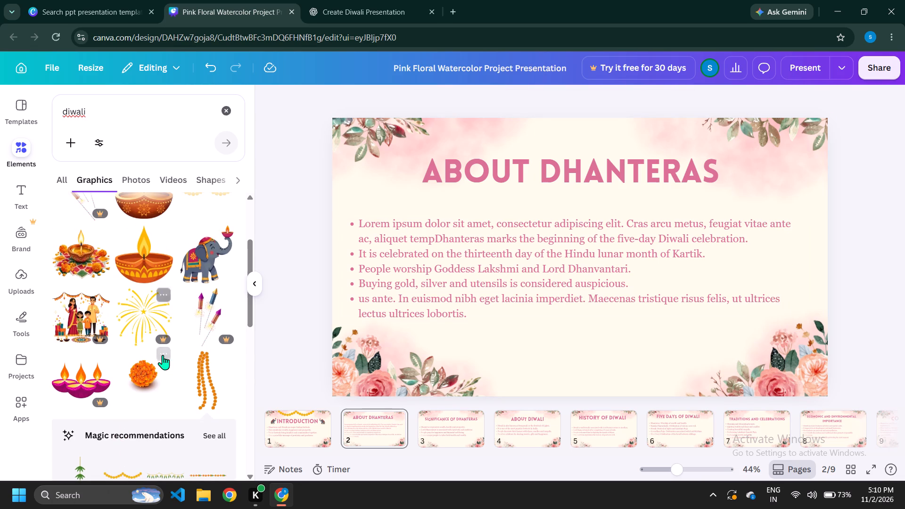
{"action": "scroll", "coordinate": [163, 355], "scroll_direction": "down", "scroll_amount": 4}
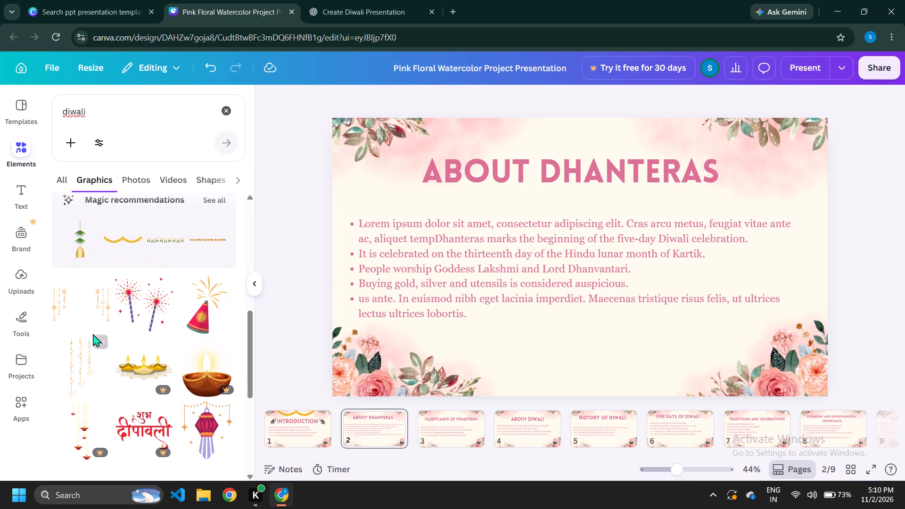
{"action": "scroll", "coordinate": [111, 390], "scroll_direction": "down", "scroll_amount": 1}
{"action": "scroll", "coordinate": [123, 429], "scroll_direction": "down", "scroll_amount": 1}
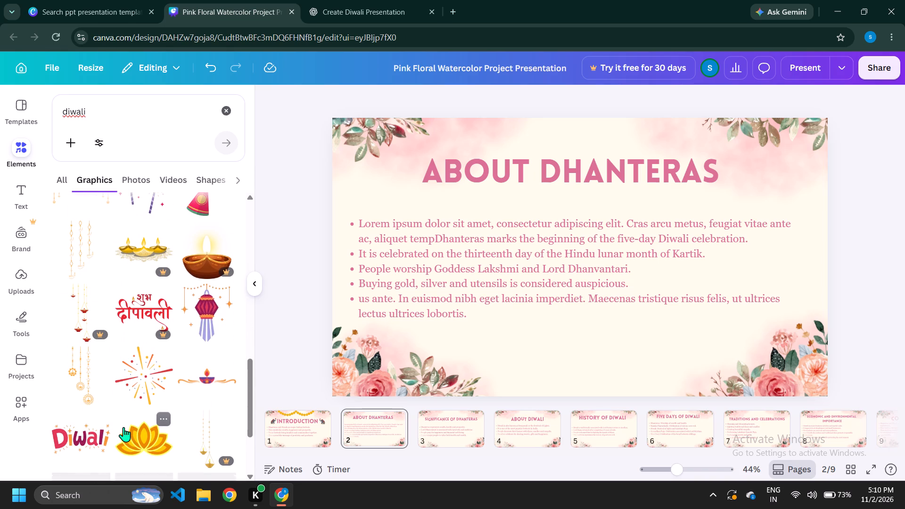
{"action": "left_click", "coordinate": [148, 378]}
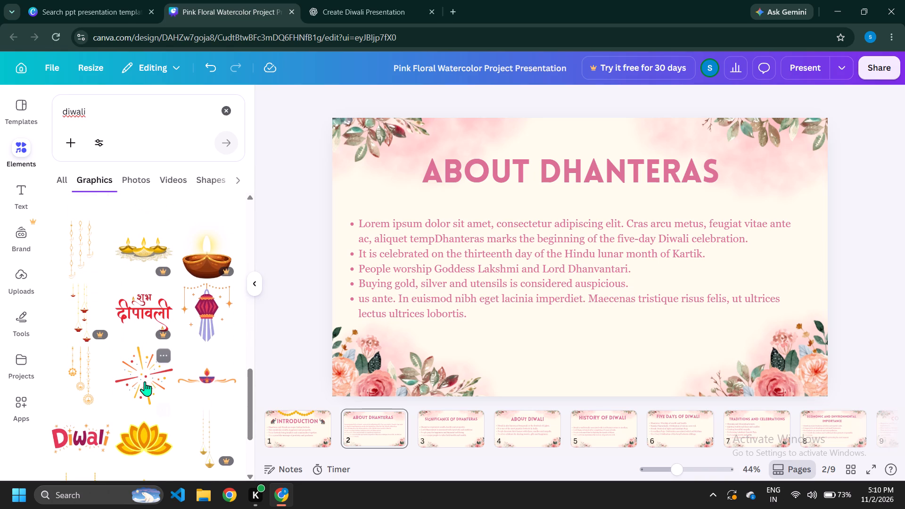
{"action": "left_click_drag", "start_coordinate": [637, 313], "coordinate": [704, 361]}
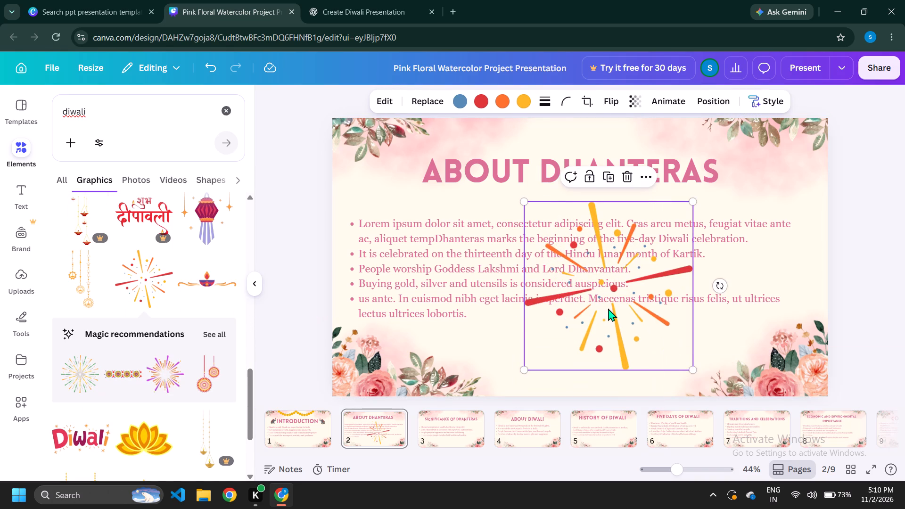
{"action": "left_click_drag", "start_coordinate": [608, 308], "coordinate": [566, 275]}
Set the firework burst graphic's transparency to 21 on the About Dhanteras slide.
{"action": "left_click", "coordinate": [627, 96]}
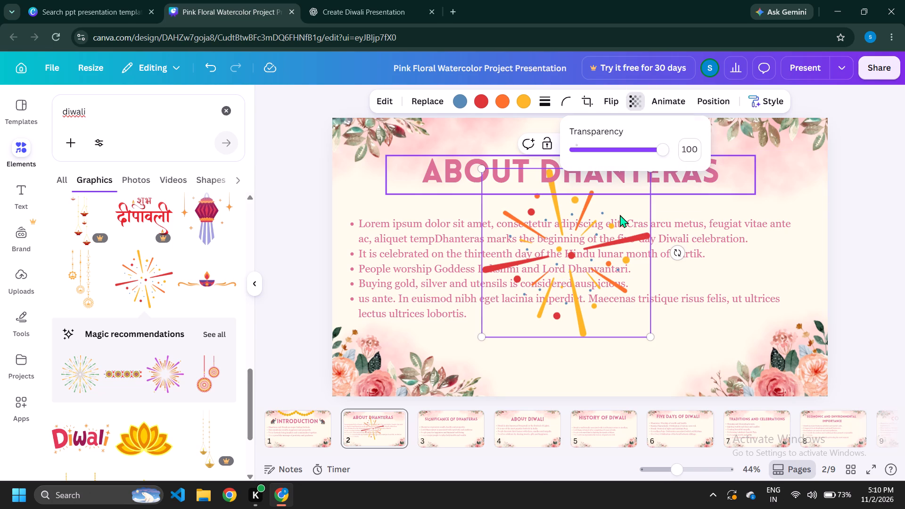
{"action": "left_click", "coordinate": [624, 152]}
{"action": "left_click", "coordinate": [608, 152]}
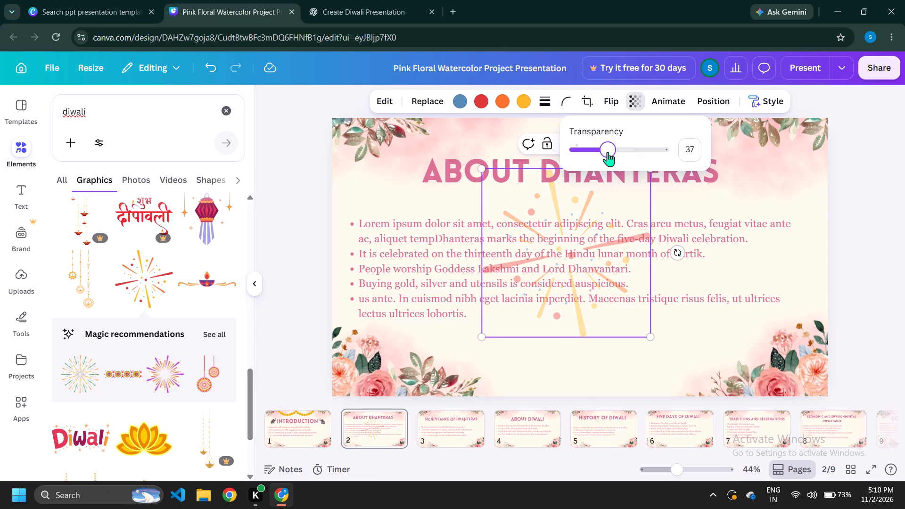
{"action": "left_click", "coordinate": [593, 156]}
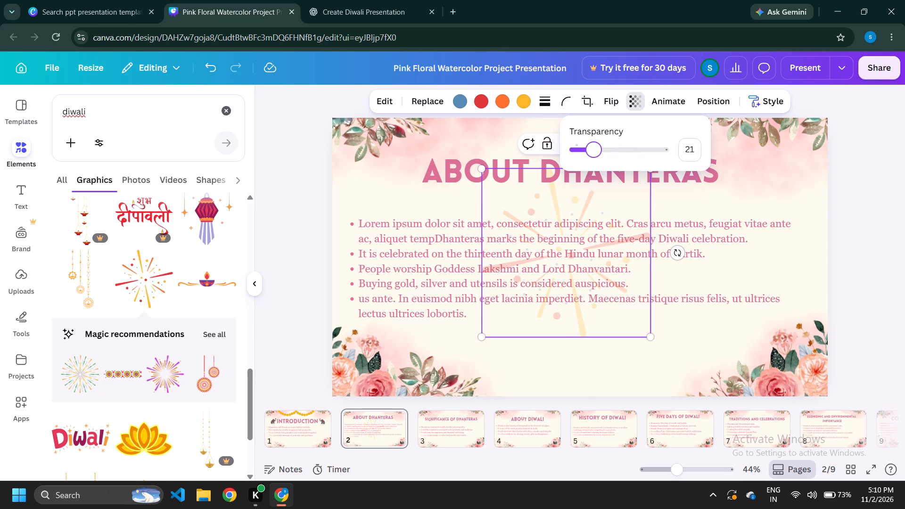
{"action": "left_click", "coordinate": [855, 245]}
{"action": "left_click", "coordinate": [892, 240]}
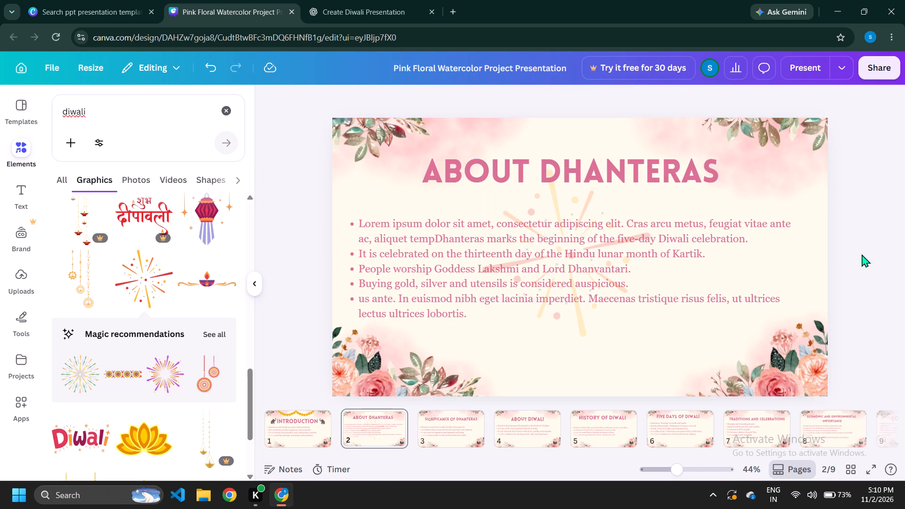
Add the purple diya graphic with orange swirls to the Significance of Dhanteras slide, shrink it, and place it below the bullets.
{"action": "left_click", "coordinate": [448, 430]}
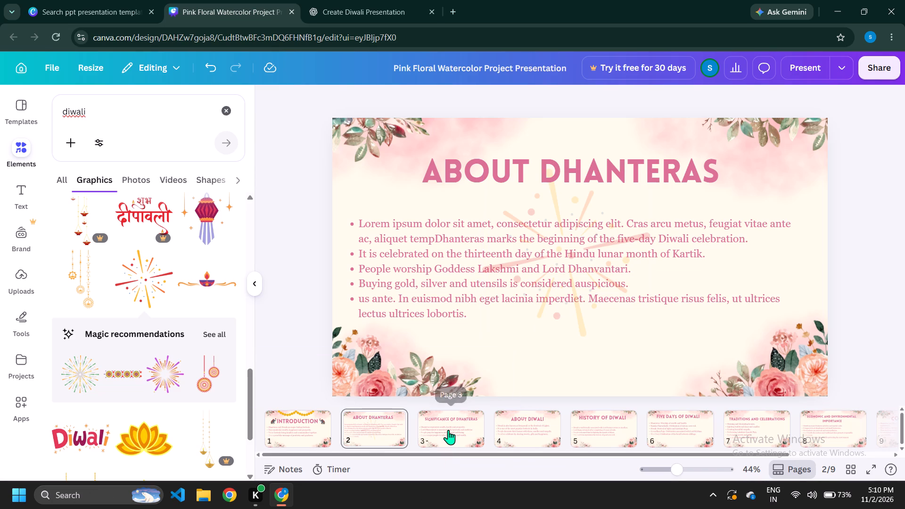
{"action": "left_click", "coordinate": [197, 287]}
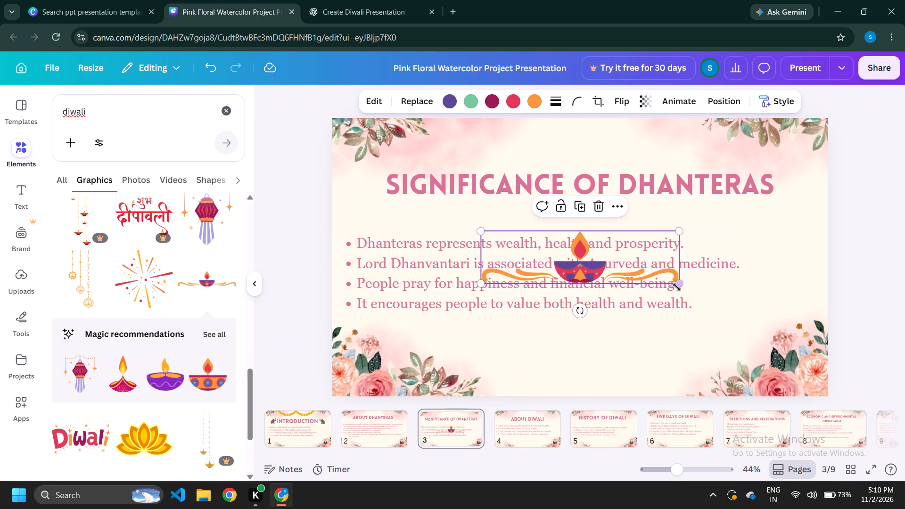
{"action": "left_click_drag", "start_coordinate": [677, 285], "coordinate": [636, 278]}
{"action": "left_click_drag", "start_coordinate": [576, 264], "coordinate": [612, 371]}
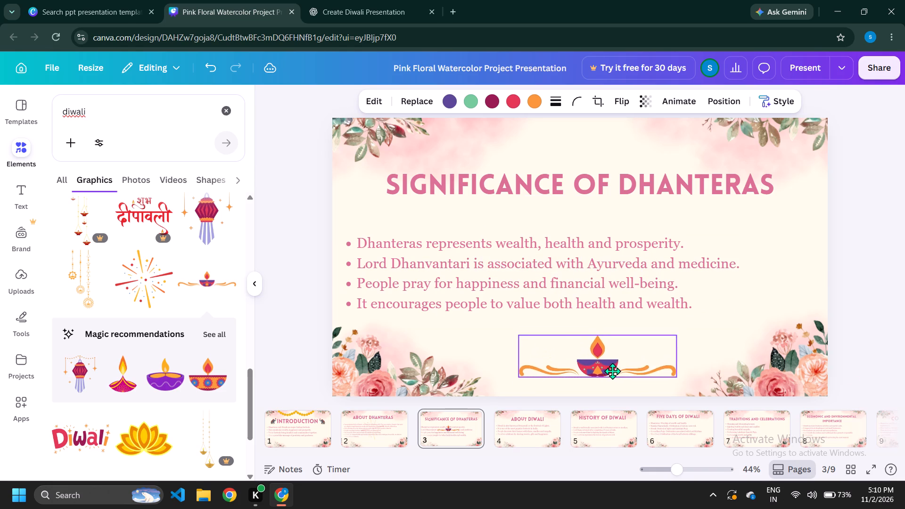
{"action": "left_click_drag", "start_coordinate": [612, 371], "coordinate": [588, 378]}
Enlarge the diya graphic slightly and center it on the slide's bottom edge, with its base just past the edge.
{"action": "left_click_drag", "start_coordinate": [651, 391], "coordinate": [693, 402]}
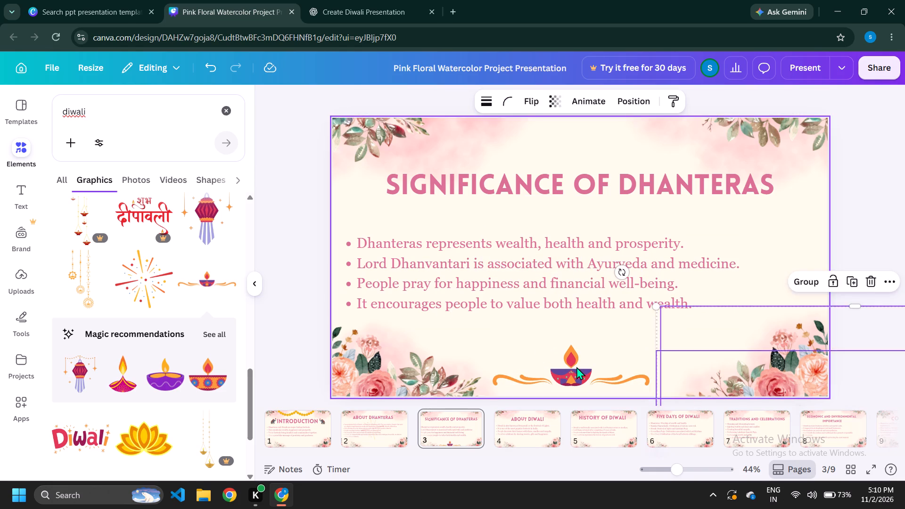
{"action": "left_click", "coordinate": [576, 366]}
{"action": "left_click_drag", "start_coordinate": [576, 366], "coordinate": [559, 337]}
{"action": "left_click_drag", "start_coordinate": [631, 358], "coordinate": [690, 385]}
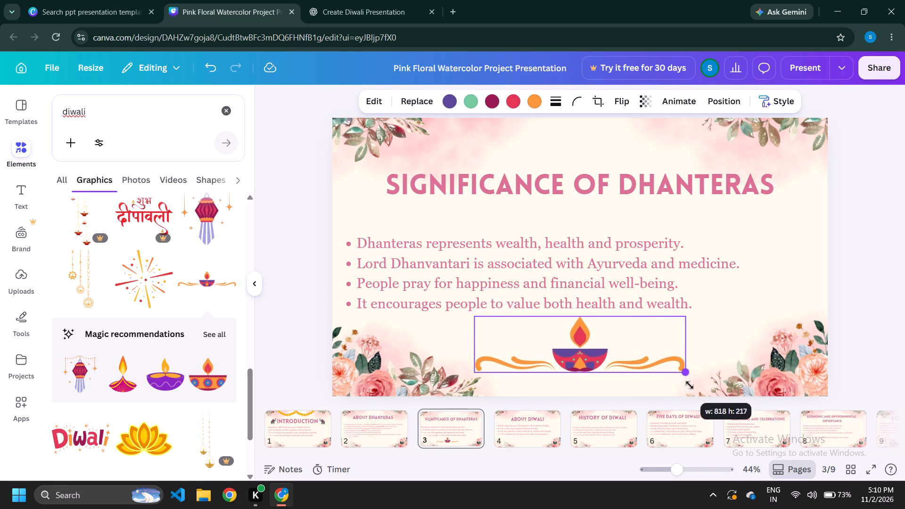
{"action": "left_click_drag", "start_coordinate": [690, 385], "coordinate": [690, 385]}
{"action": "left_click_drag", "start_coordinate": [630, 363], "coordinate": [624, 383]}
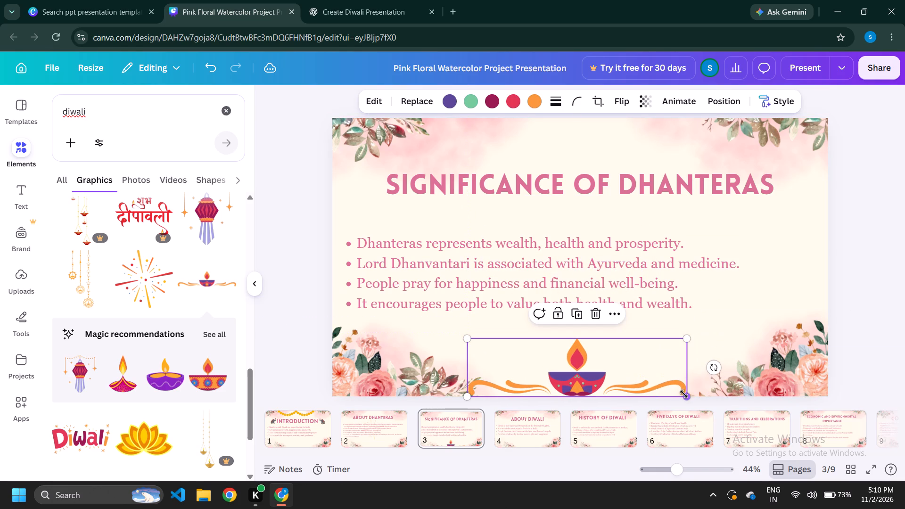
{"action": "left_click_drag", "start_coordinate": [686, 395], "coordinate": [655, 389]}
{"action": "left_click_drag", "start_coordinate": [556, 361], "coordinate": [579, 370]}
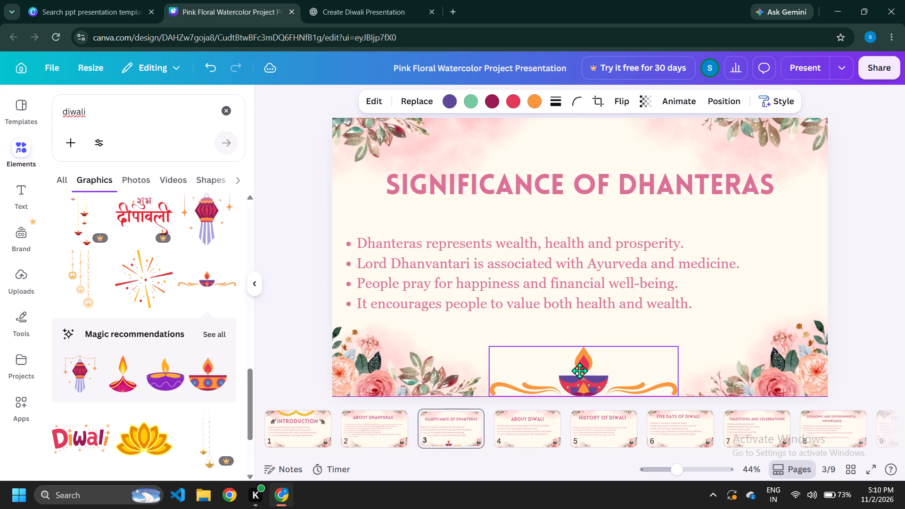
{"action": "left_click_drag", "start_coordinate": [579, 370], "coordinate": [574, 373]}
{"action": "left_click", "coordinate": [886, 223]}
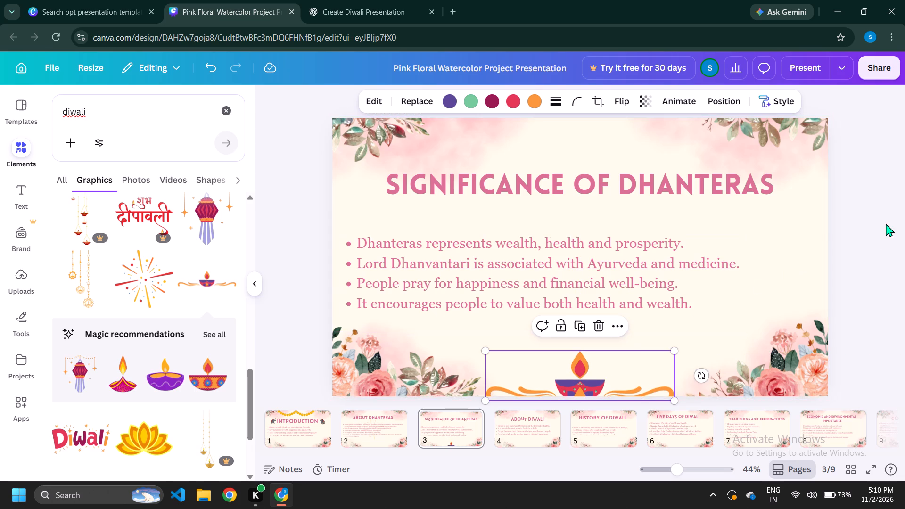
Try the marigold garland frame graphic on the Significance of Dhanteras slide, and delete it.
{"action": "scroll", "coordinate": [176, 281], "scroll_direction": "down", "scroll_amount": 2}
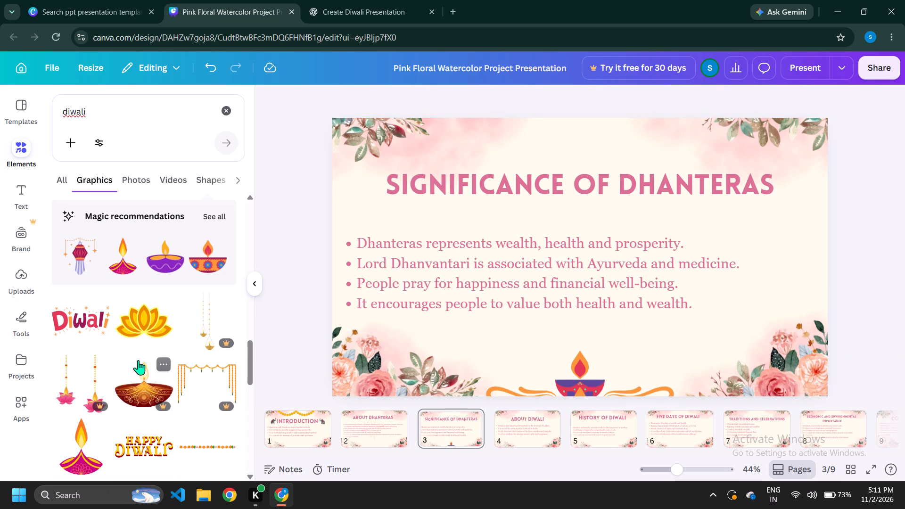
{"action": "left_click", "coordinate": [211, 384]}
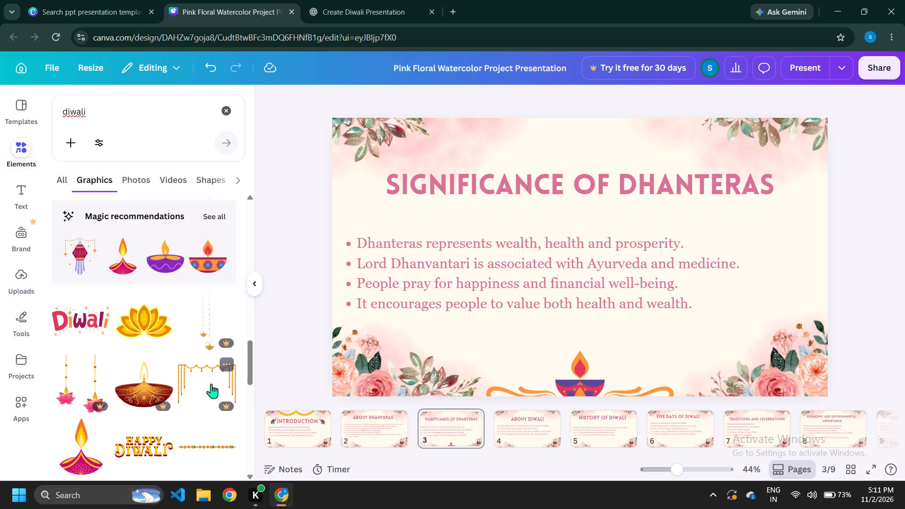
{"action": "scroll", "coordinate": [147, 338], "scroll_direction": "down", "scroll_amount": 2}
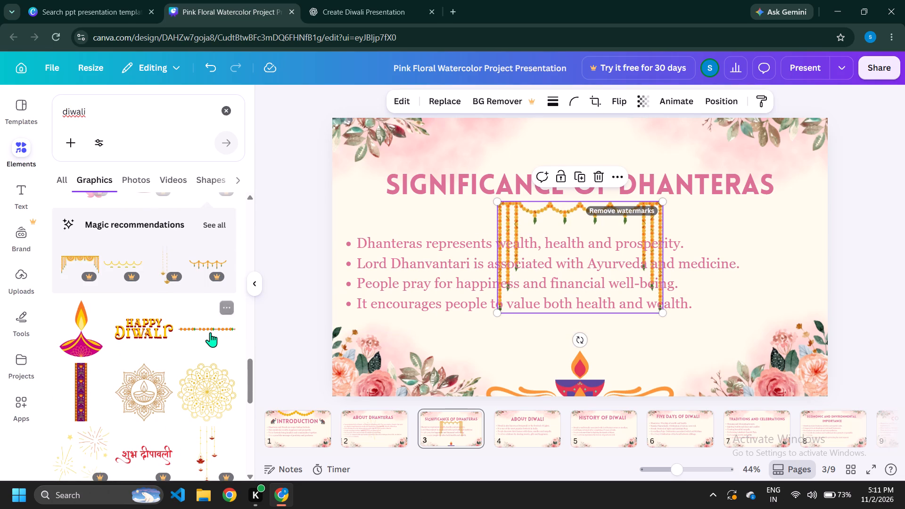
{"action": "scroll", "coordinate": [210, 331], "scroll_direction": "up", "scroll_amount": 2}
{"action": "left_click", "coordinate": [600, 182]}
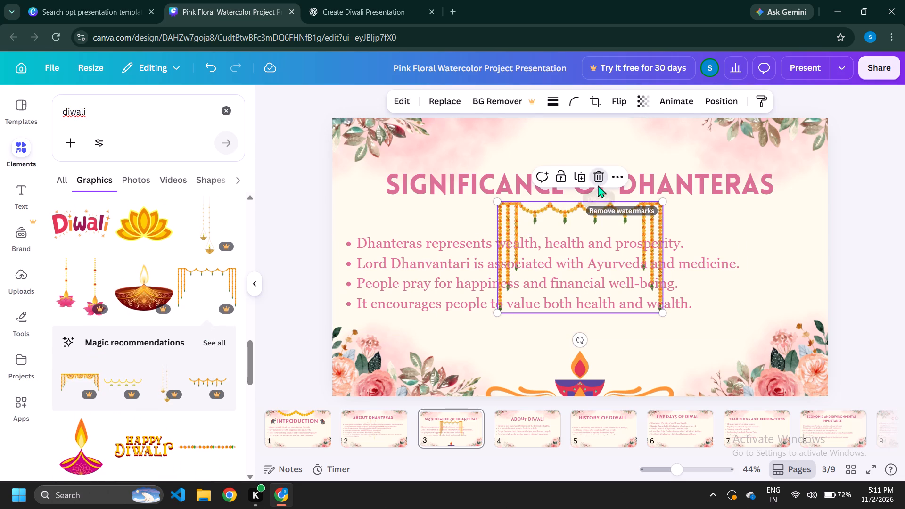
Add the straight marigold garland strip above the Significance of Dhanteras title and enlarge it to span between the upper corner florals.
{"action": "scroll", "coordinate": [195, 362], "scroll_direction": "down", "scroll_amount": 2}
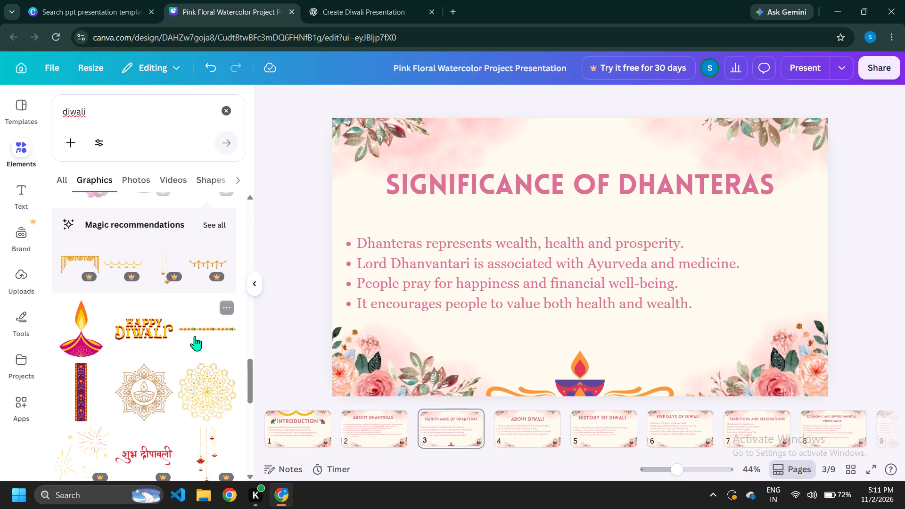
{"action": "left_click", "coordinate": [206, 330]}
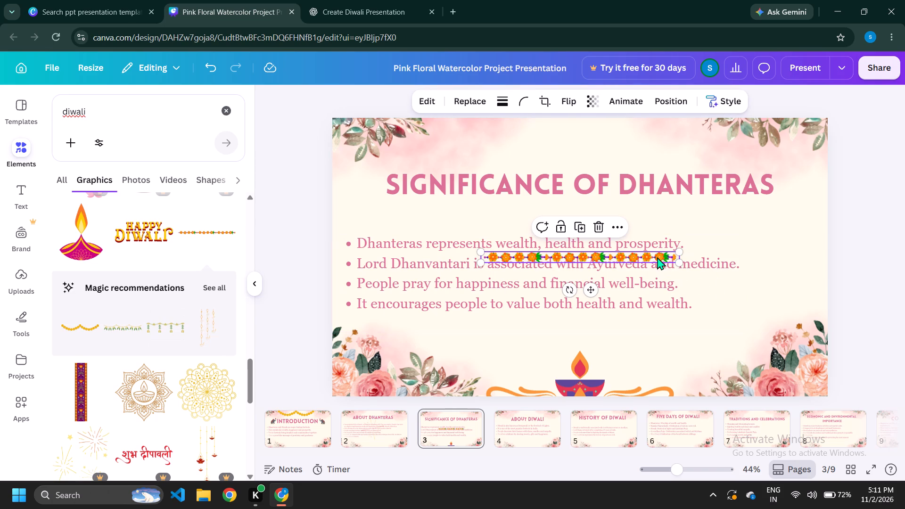
{"action": "left_click_drag", "start_coordinate": [657, 256], "coordinate": [601, 130]}
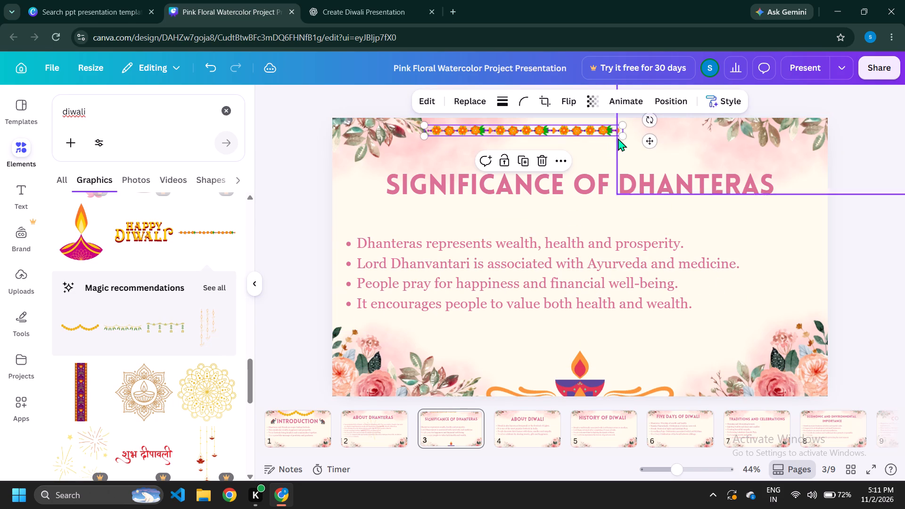
{"action": "left_click_drag", "start_coordinate": [620, 137], "coordinate": [704, 162]}
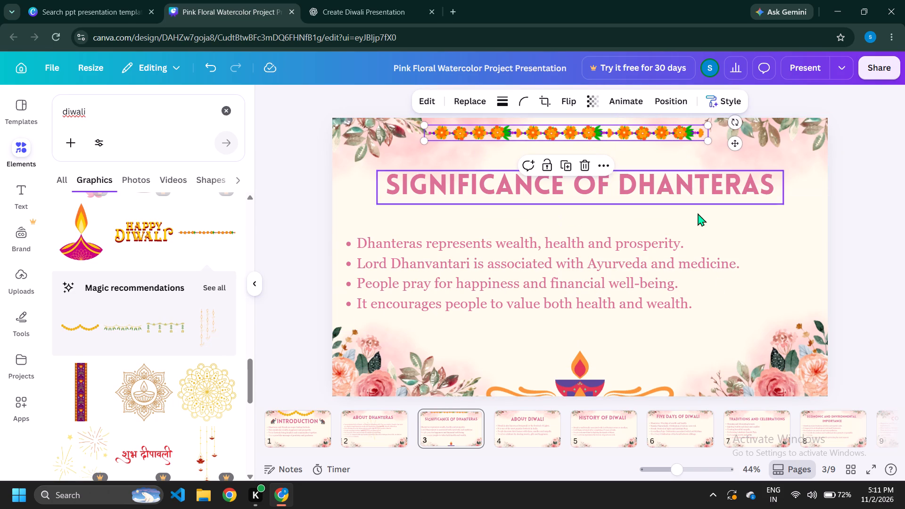
{"action": "left_click", "coordinate": [872, 248]}
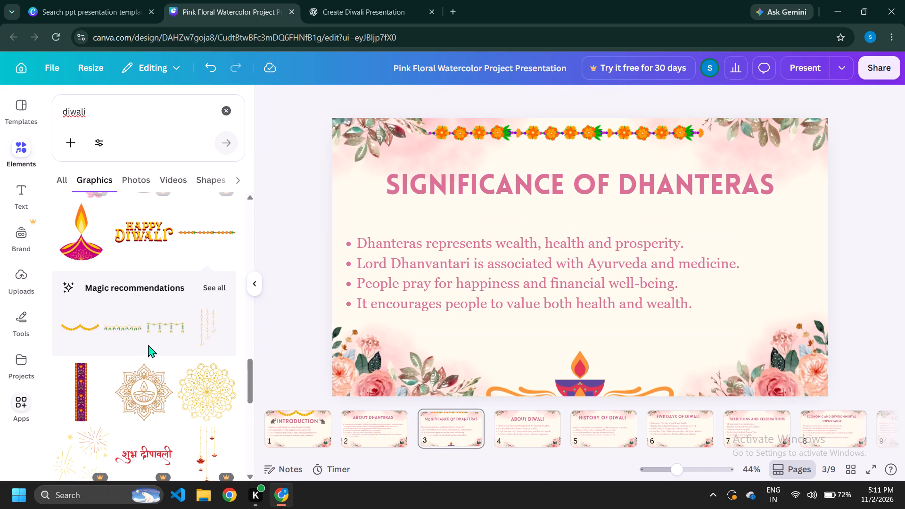
Add the golden line-art mandala graphic to the Significance of Dhanteras slide.
{"action": "scroll", "coordinate": [156, 344], "scroll_direction": "down", "scroll_amount": 1}
{"action": "left_click", "coordinate": [207, 329]}
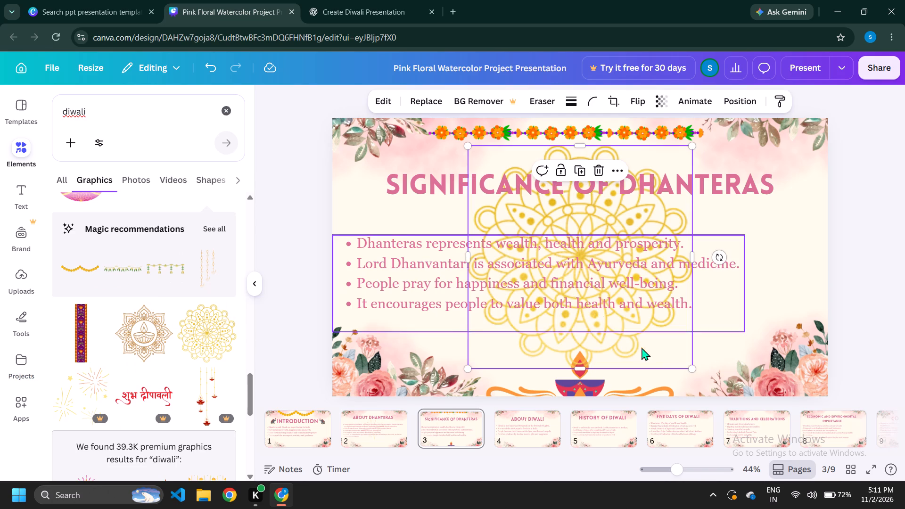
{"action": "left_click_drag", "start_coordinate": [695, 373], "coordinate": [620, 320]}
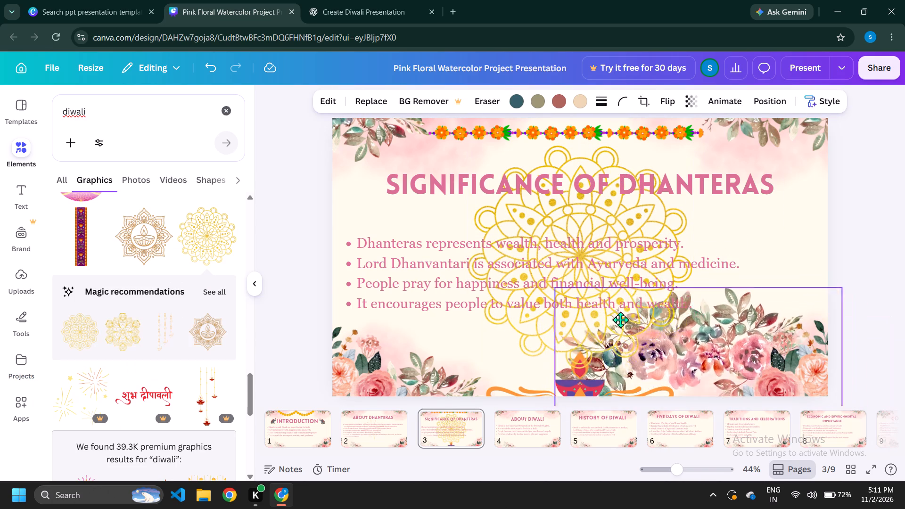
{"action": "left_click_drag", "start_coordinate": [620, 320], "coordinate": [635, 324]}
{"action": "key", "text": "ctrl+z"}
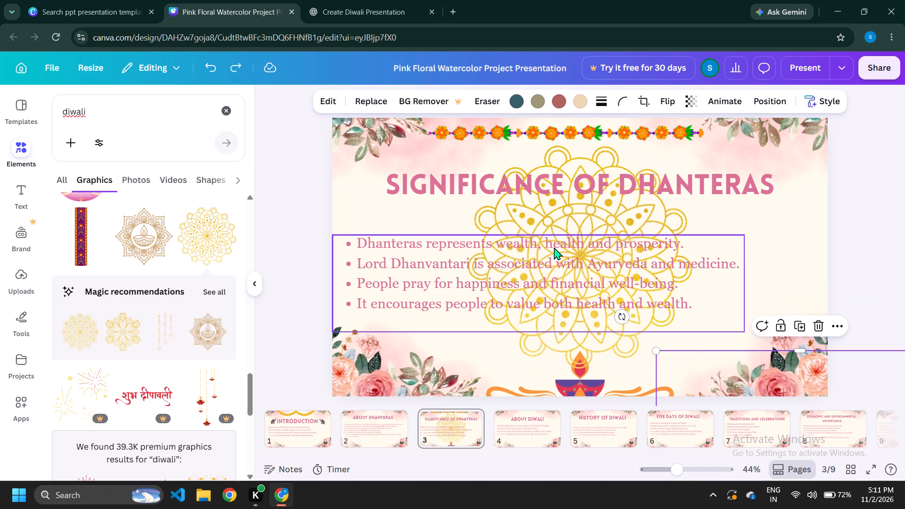
Shrink the golden mandala and center it behind the bullets, between the title and the diya.
{"action": "left_click", "coordinate": [556, 208]}
{"action": "left_click_drag", "start_coordinate": [694, 371], "coordinate": [630, 328]}
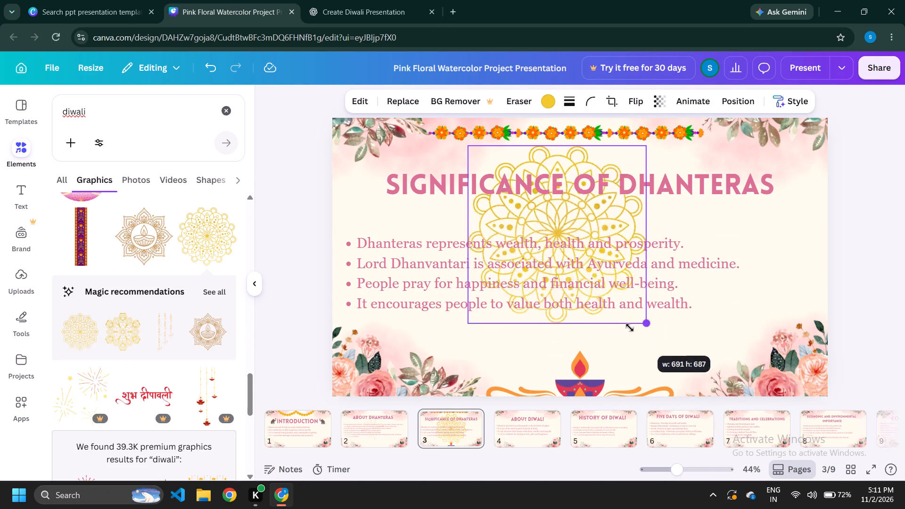
{"action": "left_click_drag", "start_coordinate": [630, 328], "coordinate": [546, 265]}
{"action": "left_click_drag", "start_coordinate": [509, 208], "coordinate": [550, 272]}
{"action": "left_click_drag", "start_coordinate": [604, 309], "coordinate": [659, 365]}
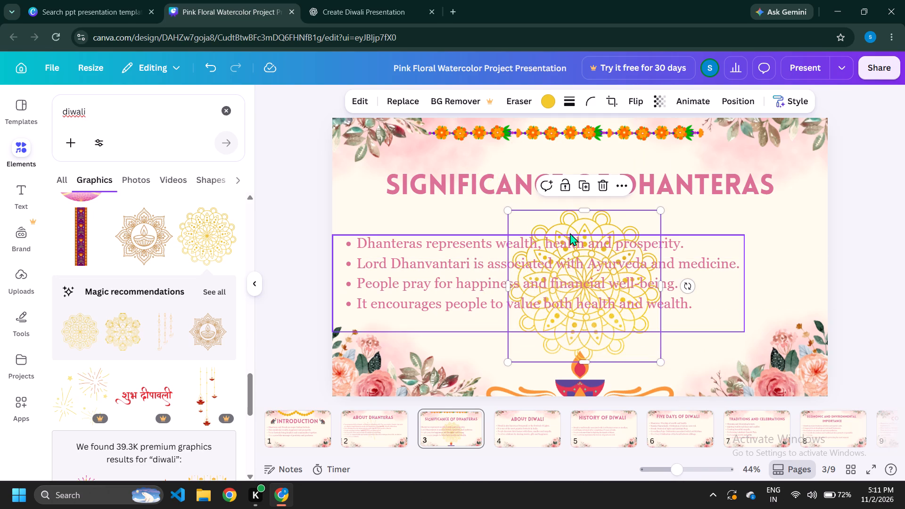
{"action": "left_click_drag", "start_coordinate": [560, 219], "coordinate": [547, 205]}
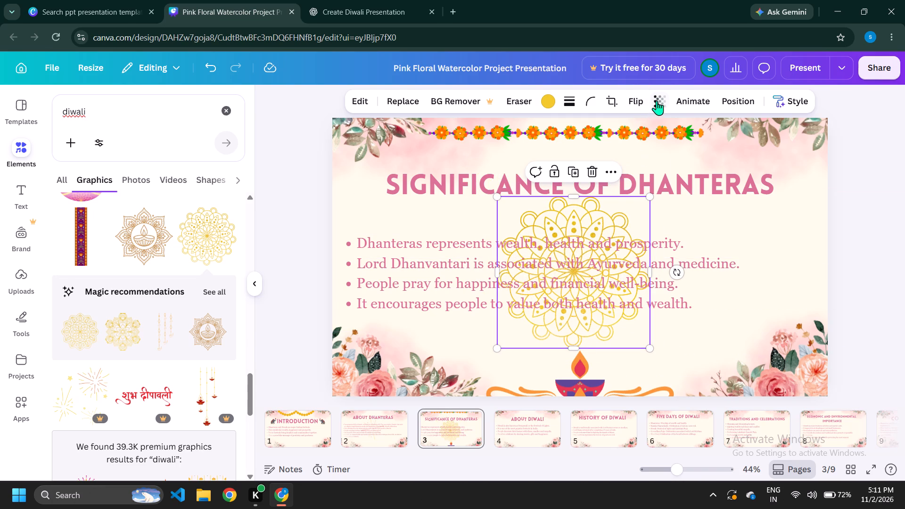
Set the golden mandala's transparency to 28.
{"action": "left_click", "coordinate": [658, 100]}
{"action": "left_click", "coordinate": [609, 149]}
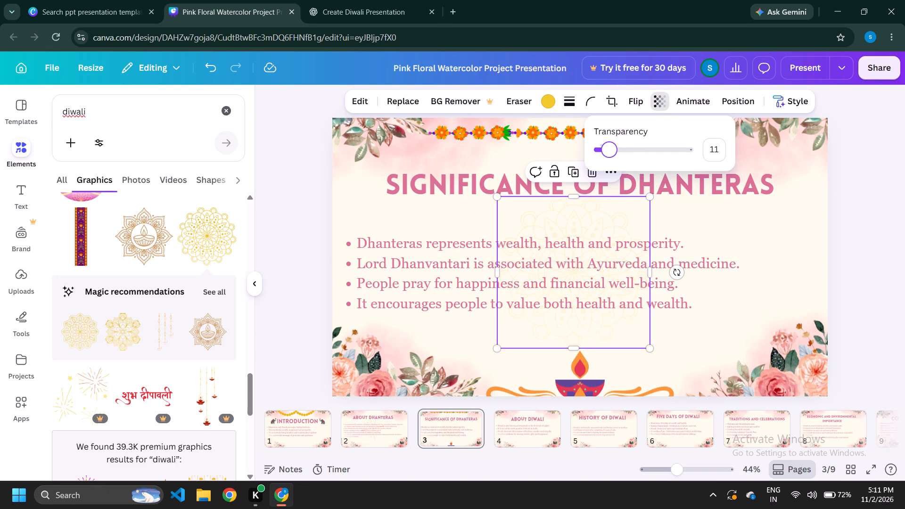
{"action": "left_click", "coordinate": [619, 149]}
{"action": "left_click", "coordinate": [623, 149]}
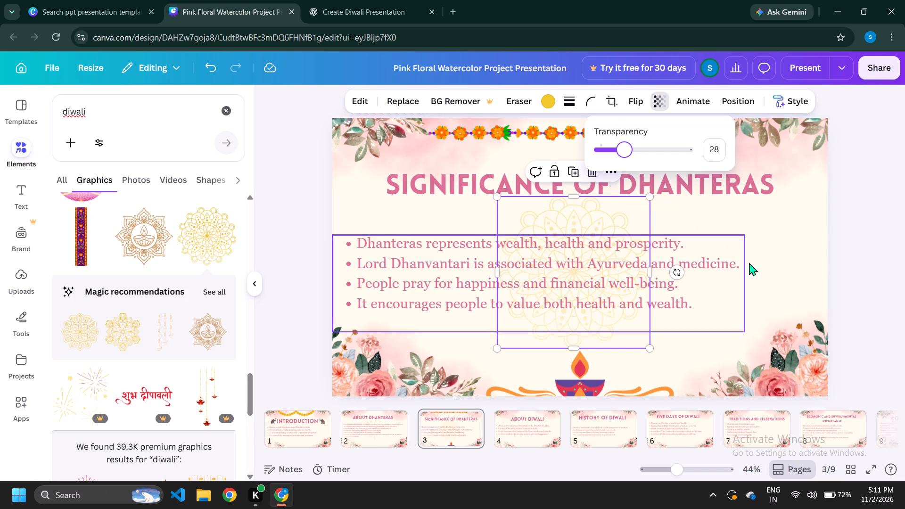
On the About Diwali slide, add the scalloped marigold garland above the title and enlarge it to span between the corner florals.
{"action": "left_click", "coordinate": [866, 262]}
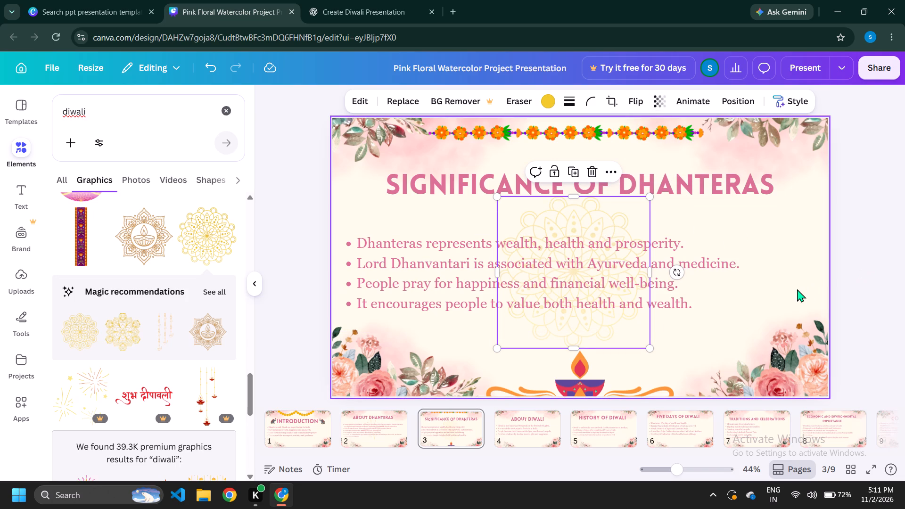
{"action": "left_click", "coordinate": [868, 271]}
{"action": "left_click", "coordinate": [519, 436]}
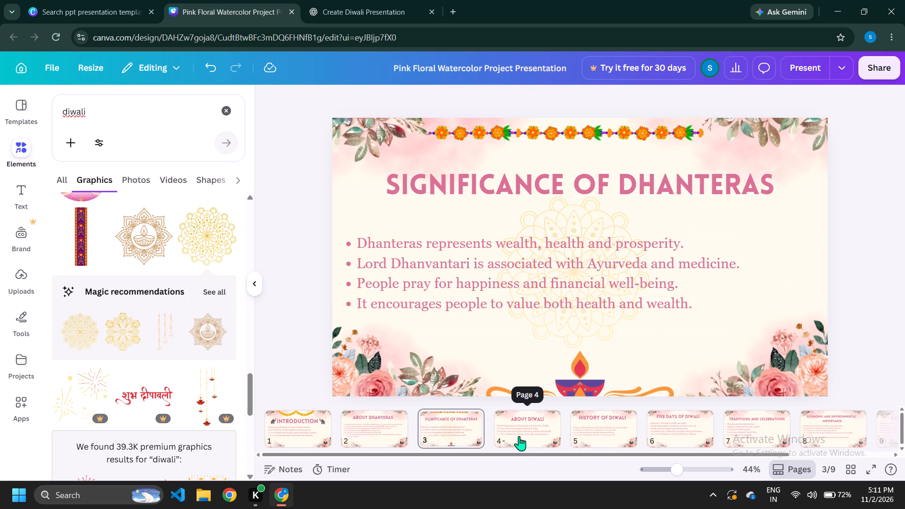
{"action": "scroll", "coordinate": [100, 337], "scroll_direction": "down", "scroll_amount": 3}
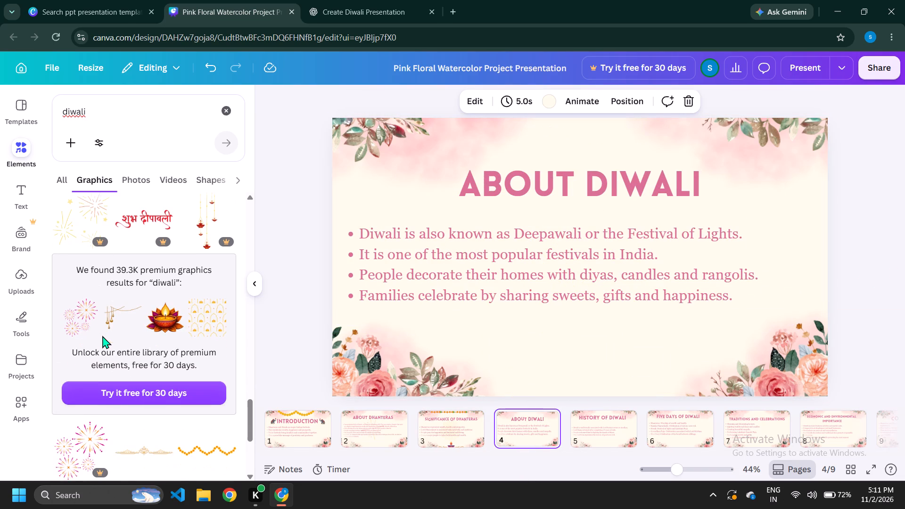
{"action": "scroll", "coordinate": [107, 334], "scroll_direction": "down", "scroll_amount": 3}
{"action": "left_click", "coordinate": [219, 275]}
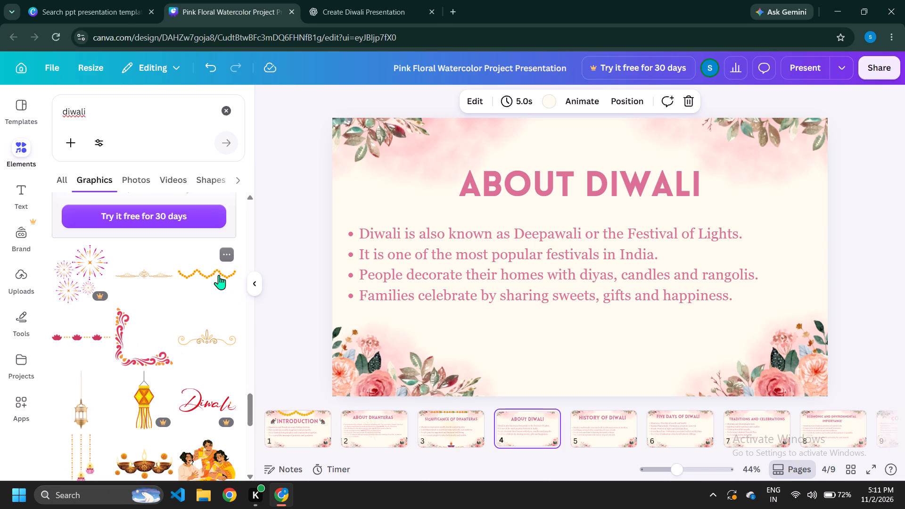
{"action": "left_click_drag", "start_coordinate": [625, 259], "coordinate": [579, 142]}
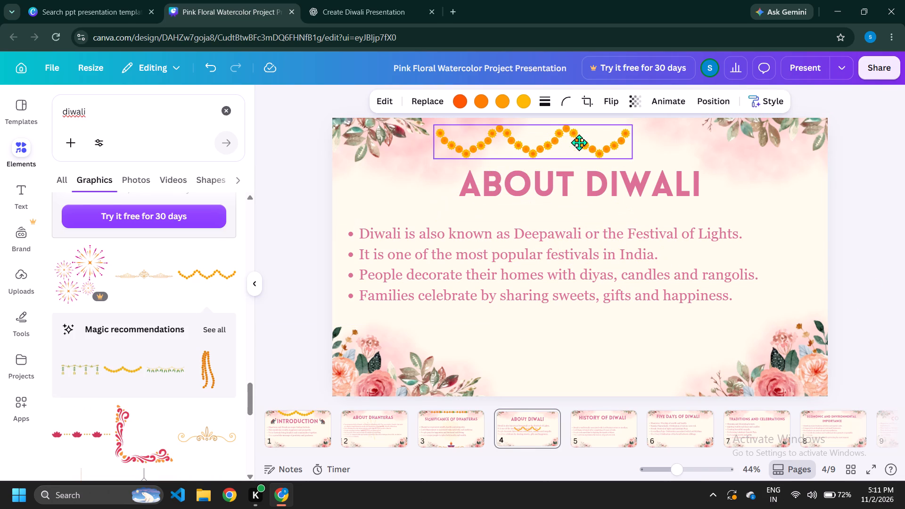
{"action": "left_click_drag", "start_coordinate": [579, 142], "coordinate": [580, 135]}
{"action": "left_click_drag", "start_coordinate": [636, 149], "coordinate": [702, 171]}
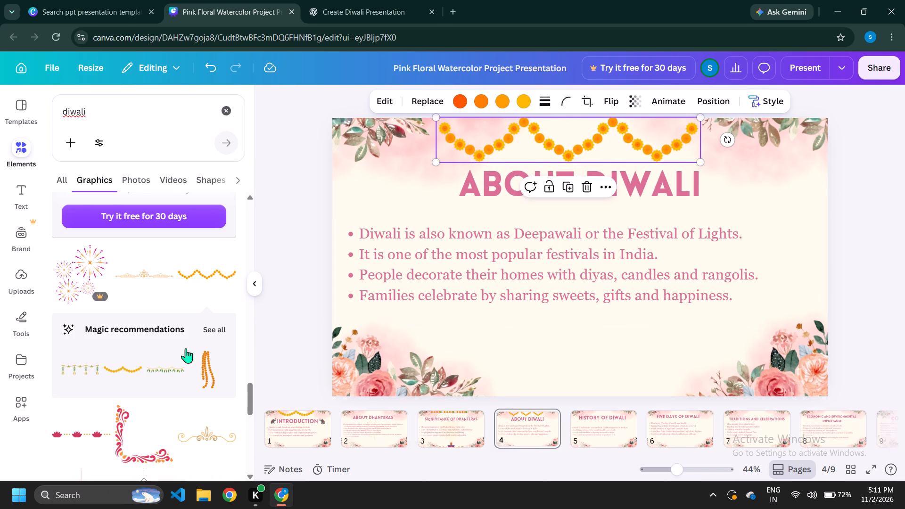
Add the pink lotus-and-dots border graphic along the bottom edge of the About Diwali slide, between the corner flowers.
{"action": "scroll", "coordinate": [147, 287], "scroll_direction": "down", "scroll_amount": 2}
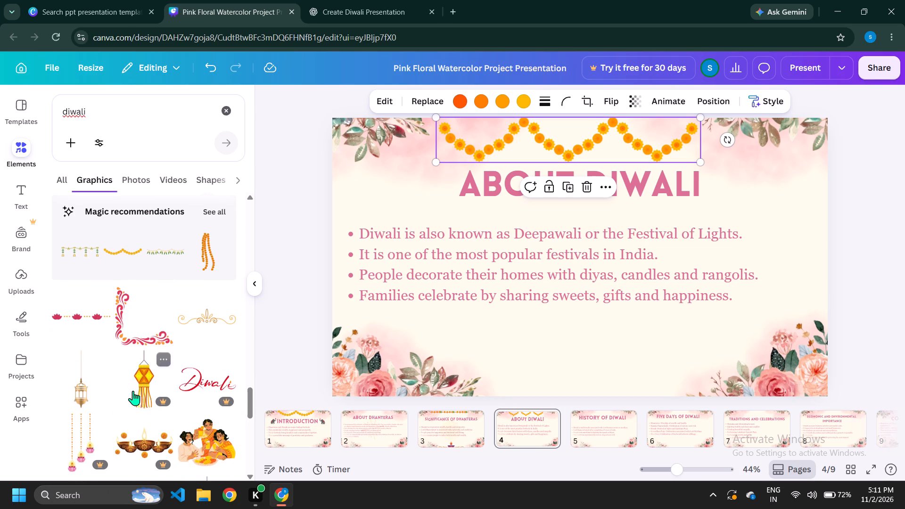
{"action": "left_click", "coordinate": [79, 313]}
{"action": "left_click_drag", "start_coordinate": [579, 254], "coordinate": [591, 324]}
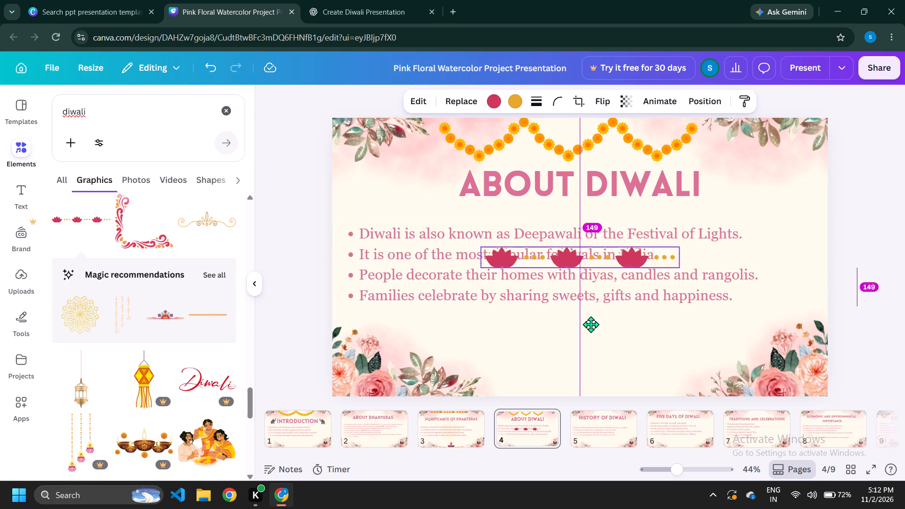
{"action": "left_click_drag", "start_coordinate": [591, 324], "coordinate": [587, 385]}
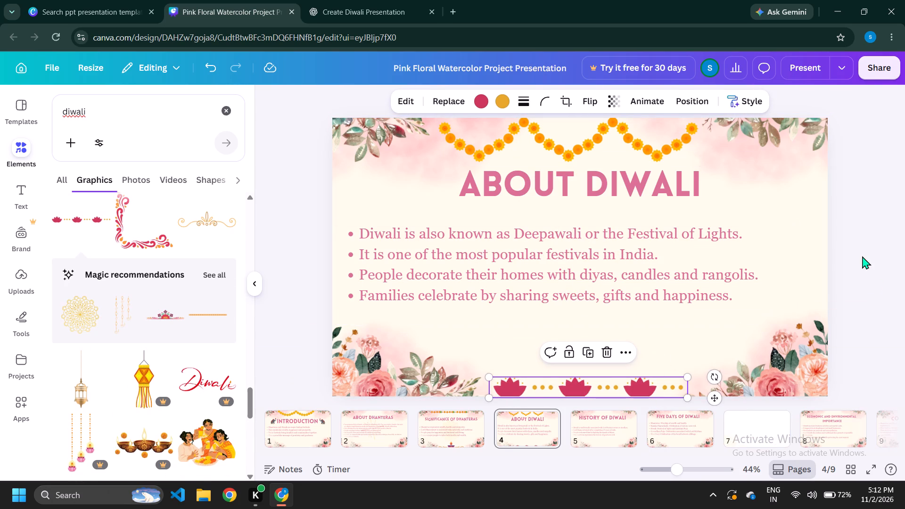
{"action": "left_click", "coordinate": [862, 256]}
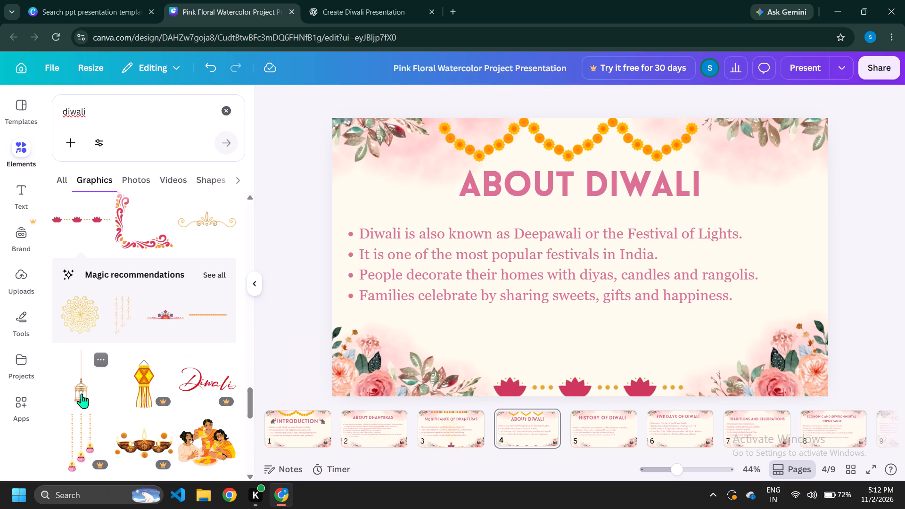
Add the golden hanging lantern graphic and hang it near the About Diwali slide's right edge, below the corner florals.
{"action": "left_click", "coordinate": [82, 389]}
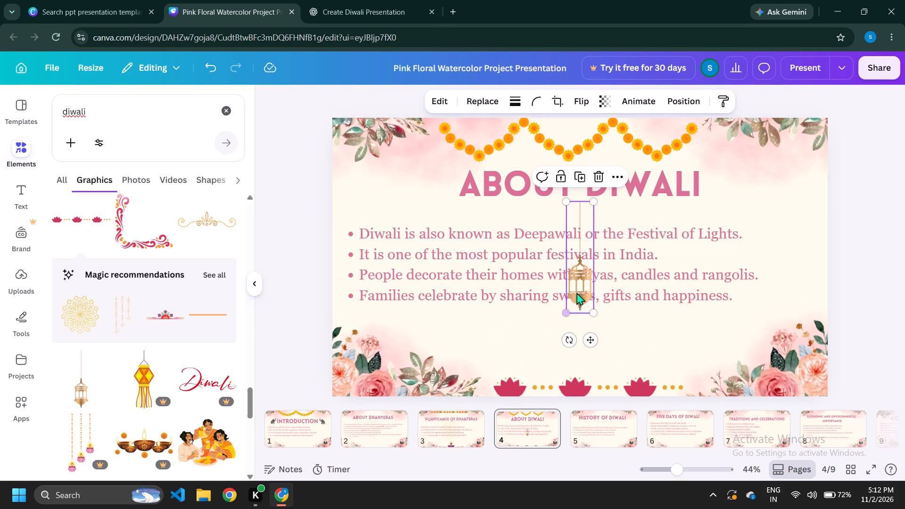
{"action": "left_click_drag", "start_coordinate": [576, 292], "coordinate": [806, 231]}
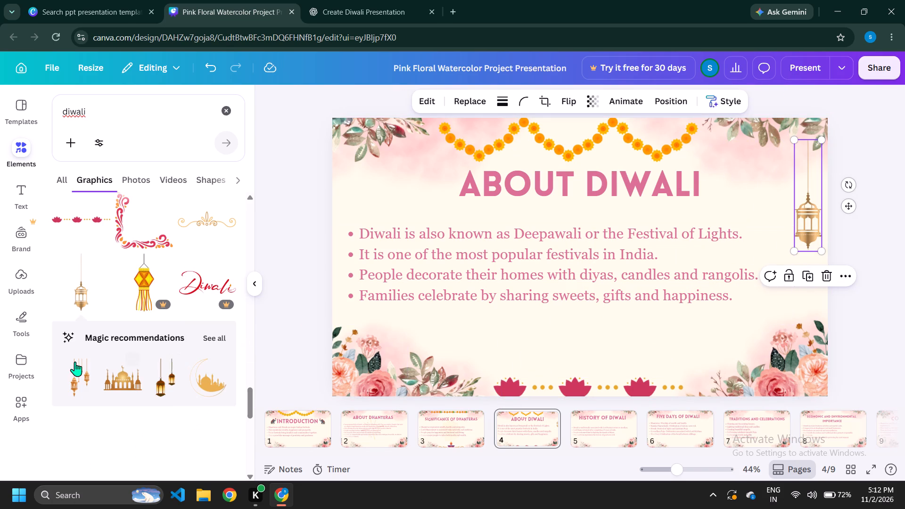
Add a second golden hanging lantern at the slide's left edge, at about the same height as the one on the right.
{"action": "left_click", "coordinate": [88, 295]}
{"action": "left_click_drag", "start_coordinate": [583, 281], "coordinate": [565, 272]}
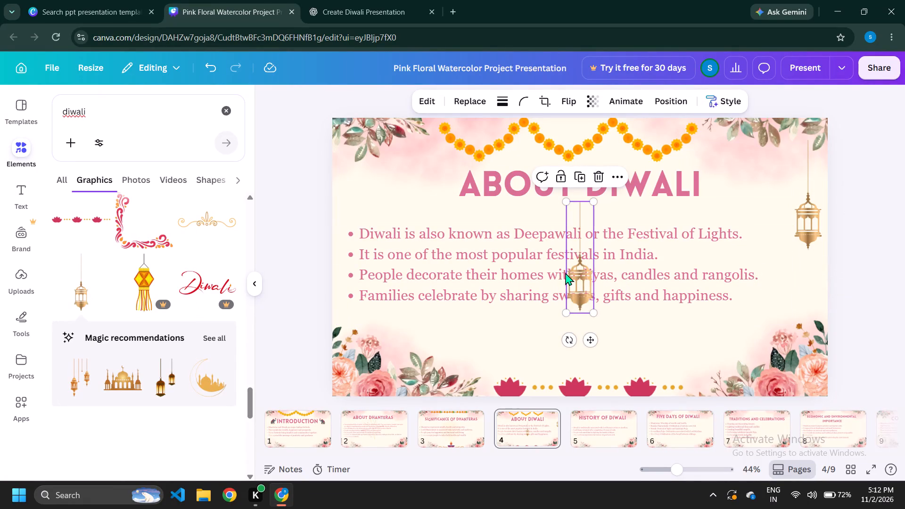
{"action": "left_click_drag", "start_coordinate": [565, 272], "coordinate": [347, 236]}
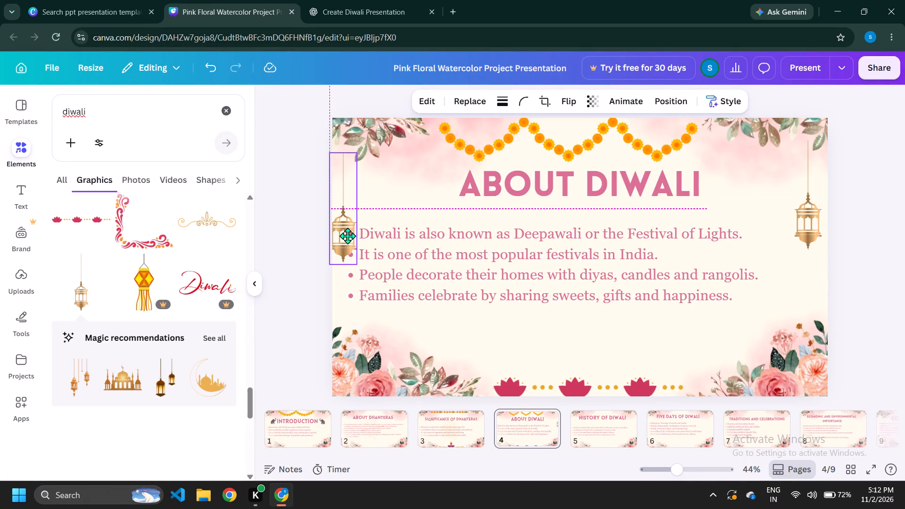
{"action": "left_click_drag", "start_coordinate": [347, 236], "coordinate": [348, 229]}
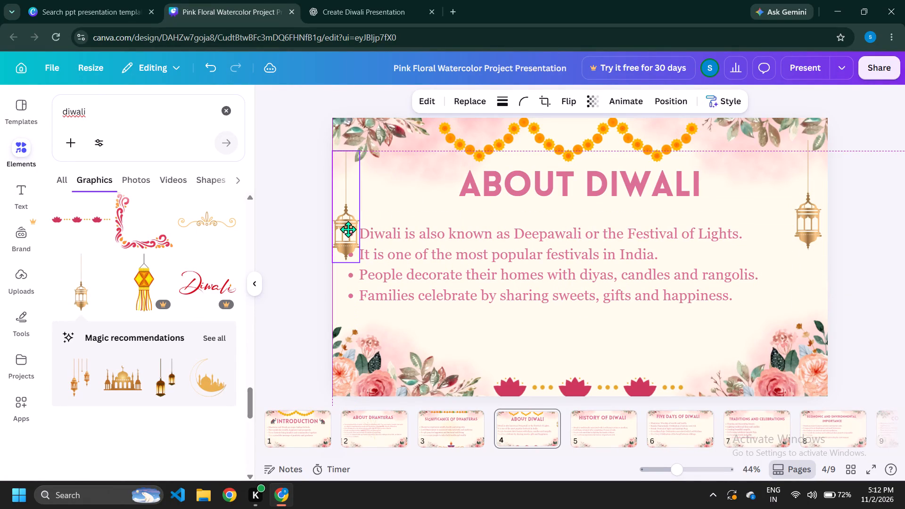
{"action": "left_click_drag", "start_coordinate": [348, 229], "coordinate": [347, 217]}
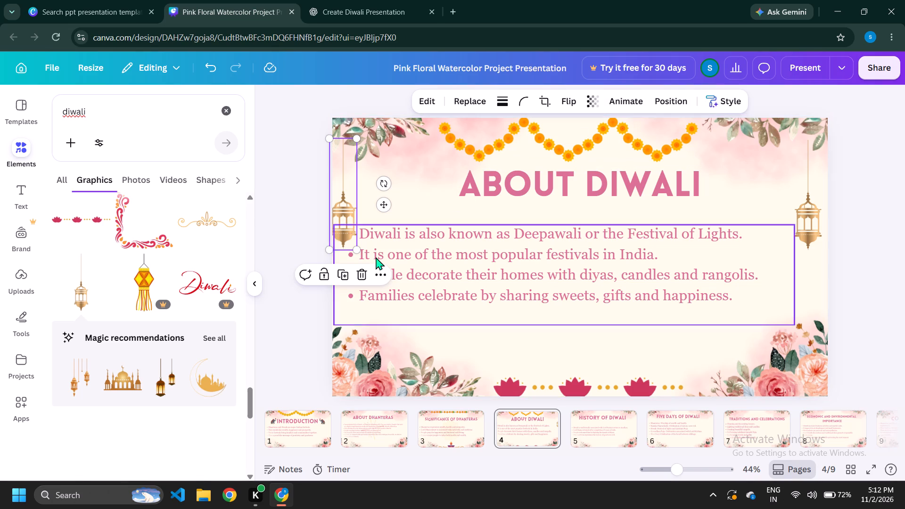
{"action": "left_click", "coordinate": [370, 272]}
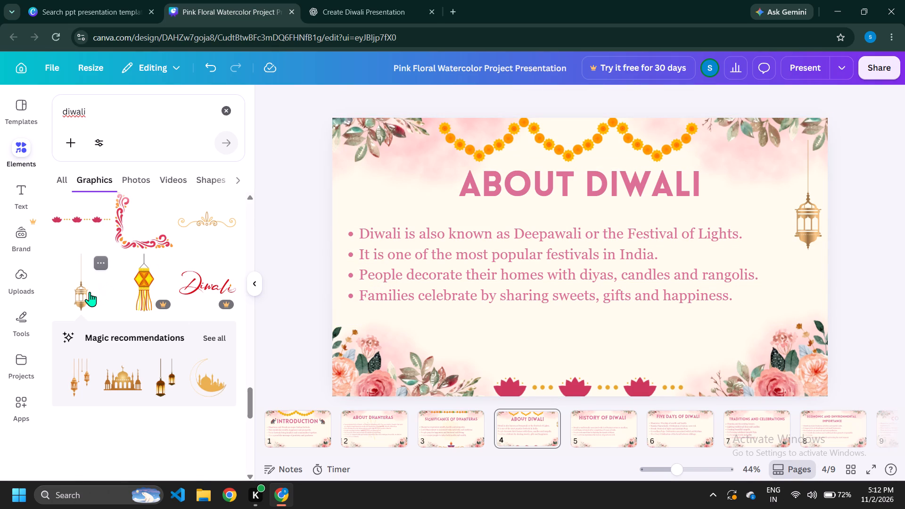
{"action": "key", "text": "ctrl+z"}
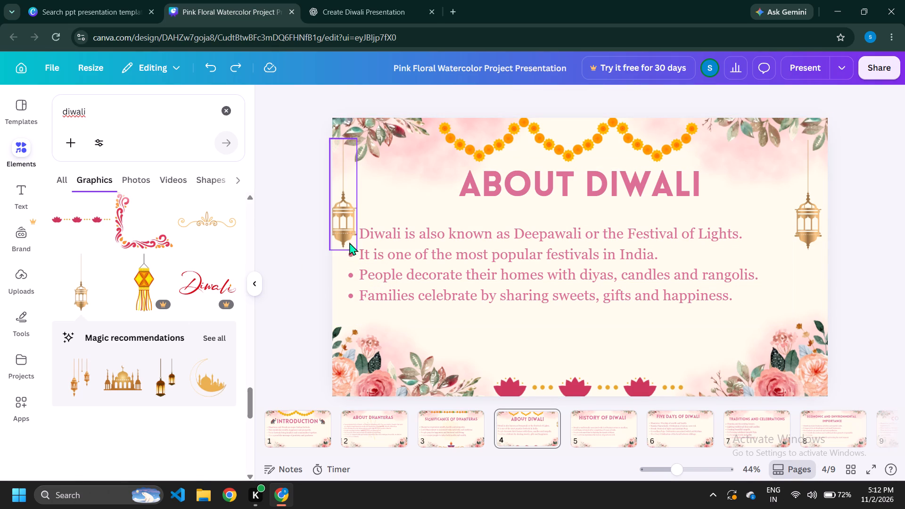
{"action": "left_click_drag", "start_coordinate": [343, 225], "coordinate": [349, 223]}
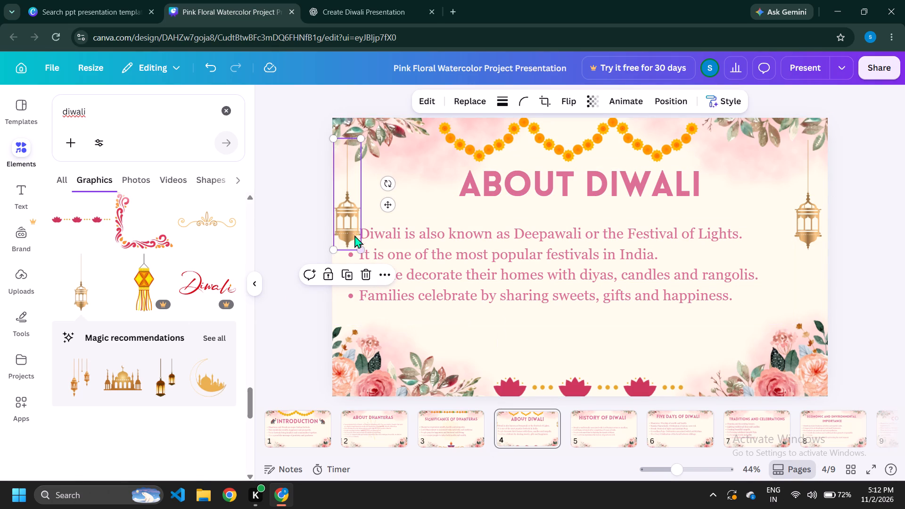
Send the left golden lantern backward in the layer order so it sits behind the bullet text.
{"action": "left_click", "coordinate": [378, 274]}
{"action": "left_click", "coordinate": [419, 176]}
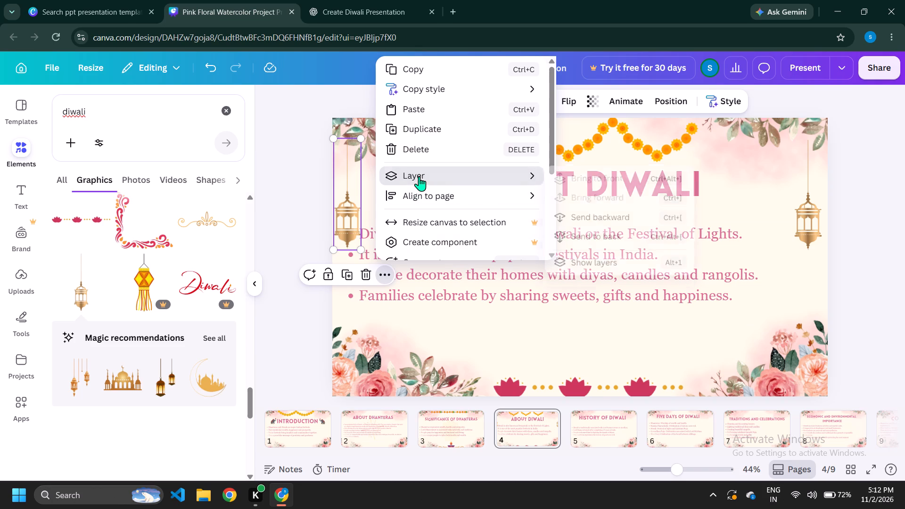
{"action": "left_click", "coordinate": [613, 221]}
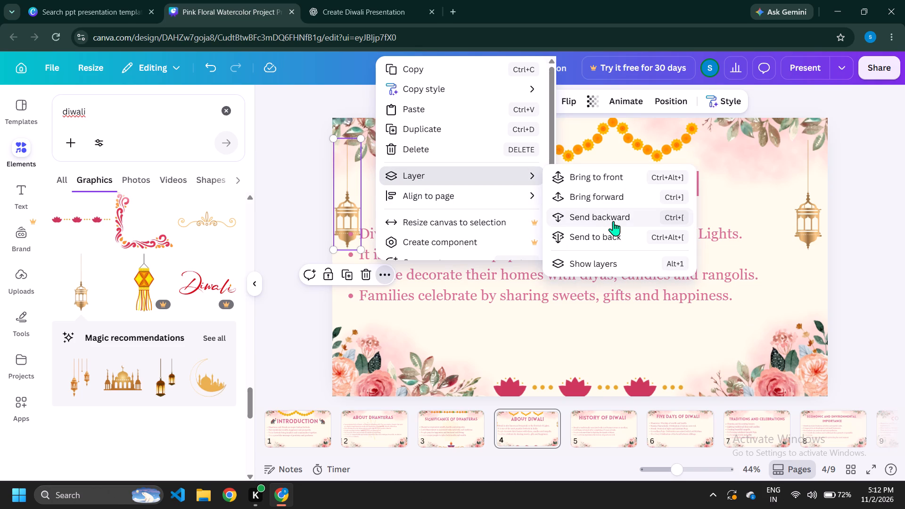
{"action": "left_click", "coordinate": [614, 238]}
{"action": "left_click", "coordinate": [614, 238]}
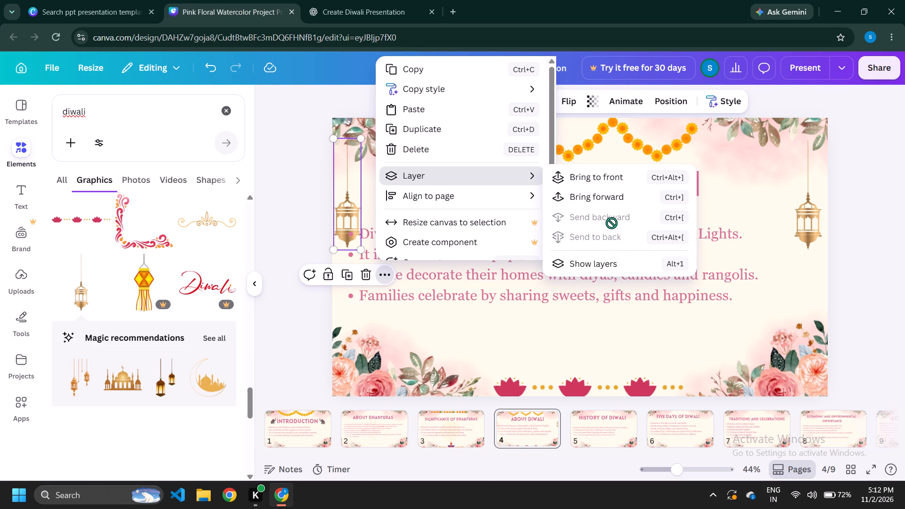
{"action": "left_click", "coordinate": [619, 190]}
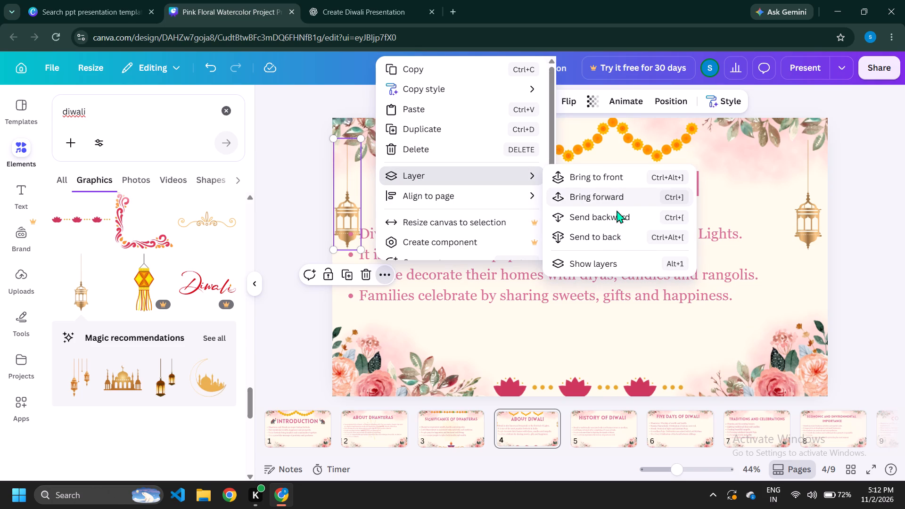
{"action": "left_click", "coordinate": [615, 213]}
{"action": "left_click", "coordinate": [873, 205]}
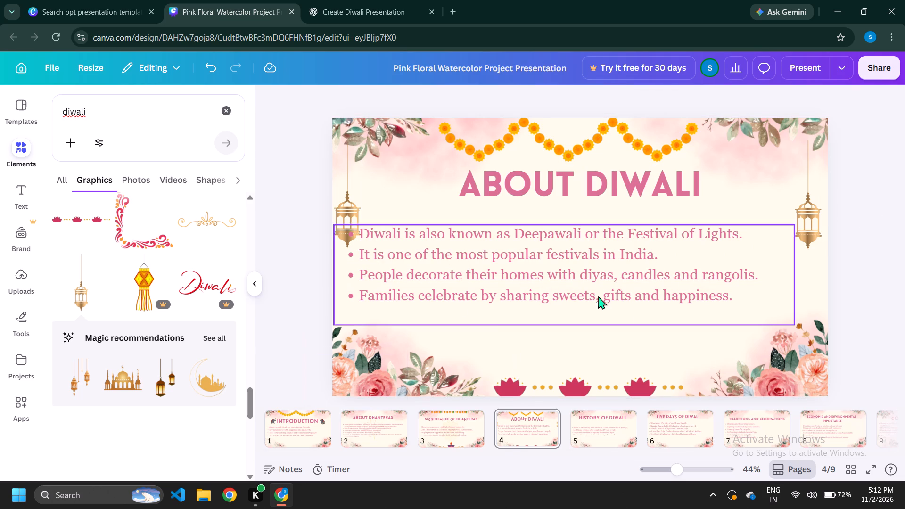
On the History of Diwali slide, add the graphic of three women celebrating with sweets and enlarge it over the bullets.
{"action": "left_click", "coordinate": [599, 433]}
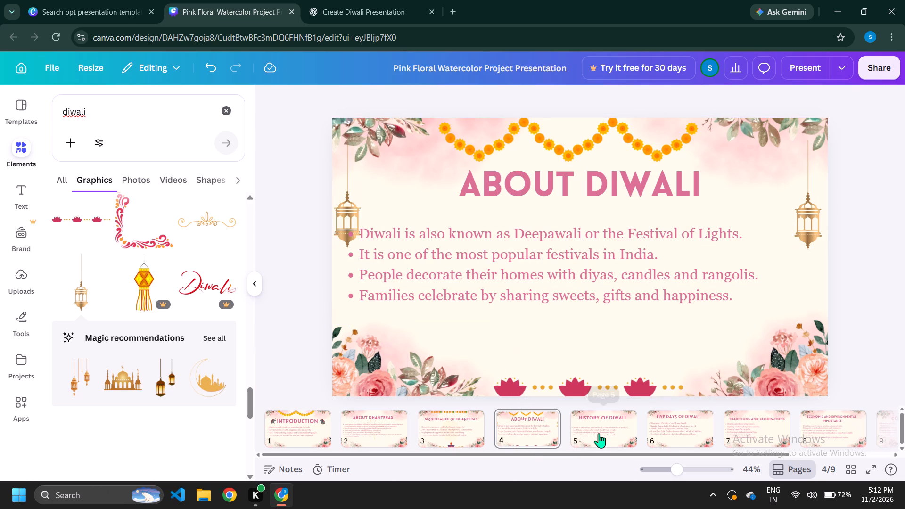
{"action": "scroll", "coordinate": [127, 310], "scroll_direction": "down", "scroll_amount": 2}
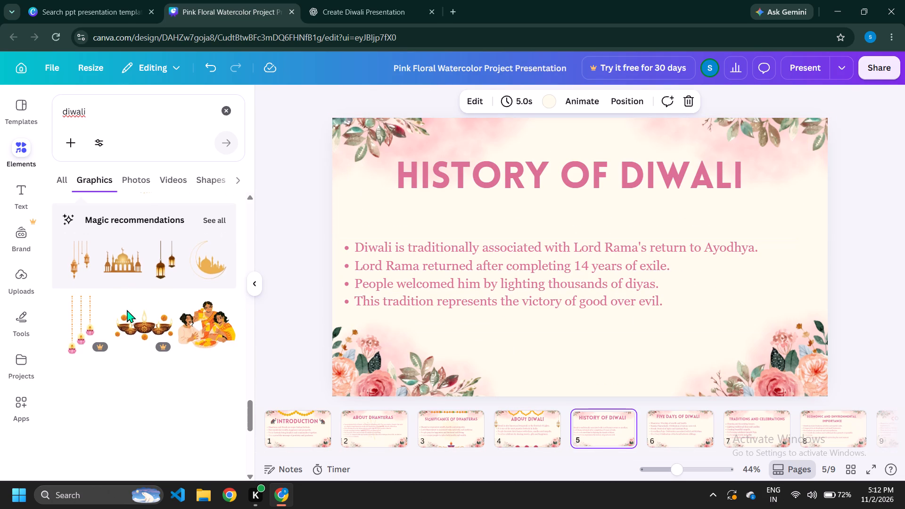
{"action": "scroll", "coordinate": [127, 310], "scroll_direction": "down", "scroll_amount": 1}
{"action": "left_click", "coordinate": [206, 265]}
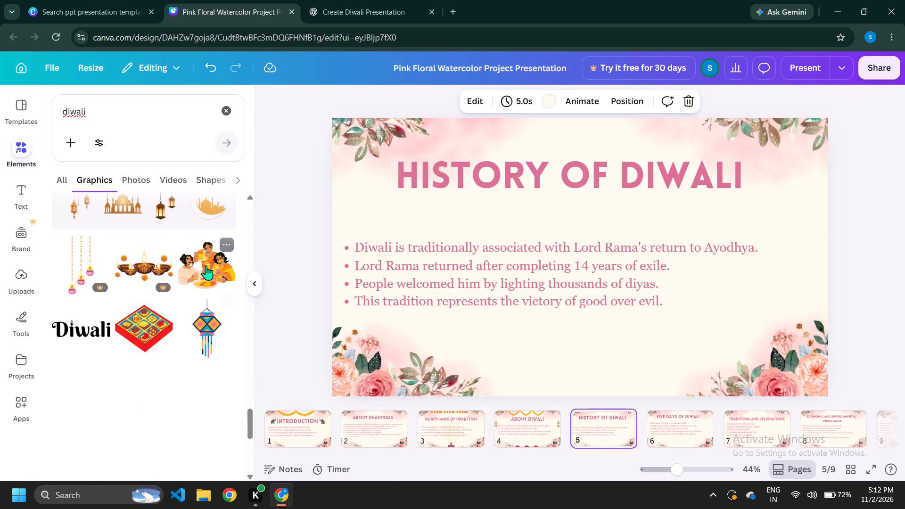
{"action": "left_click_drag", "start_coordinate": [562, 223], "coordinate": [535, 214]}
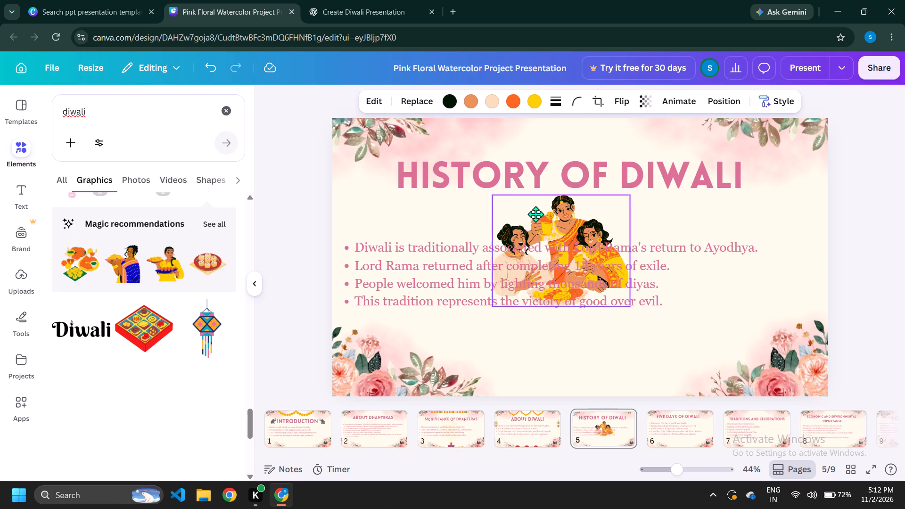
{"action": "left_click_drag", "start_coordinate": [535, 214], "coordinate": [527, 210]}
{"action": "left_click_drag", "start_coordinate": [614, 303], "coordinate": [681, 343]}
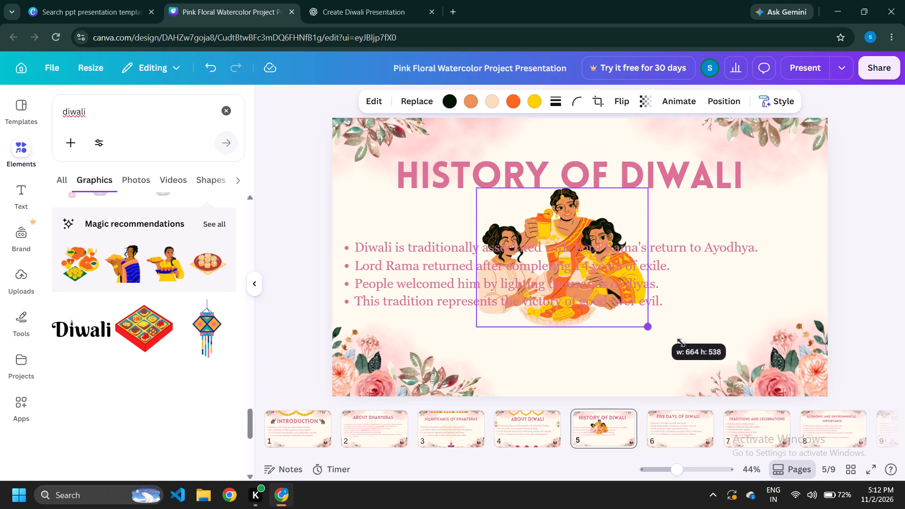
{"action": "left_click_drag", "start_coordinate": [681, 343], "coordinate": [668, 343]}
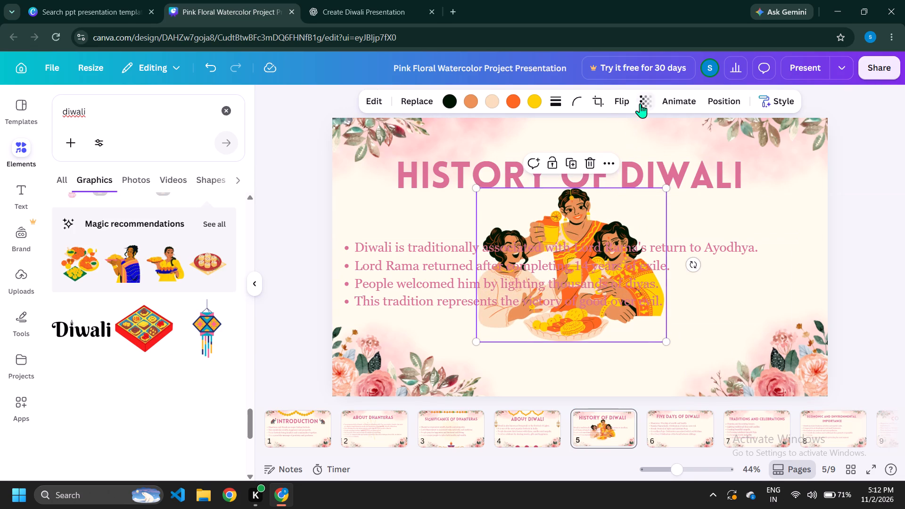
Set the transparency of the three women graphic to 12.
{"action": "left_click", "coordinate": [641, 103]}
{"action": "left_click", "coordinate": [595, 148]}
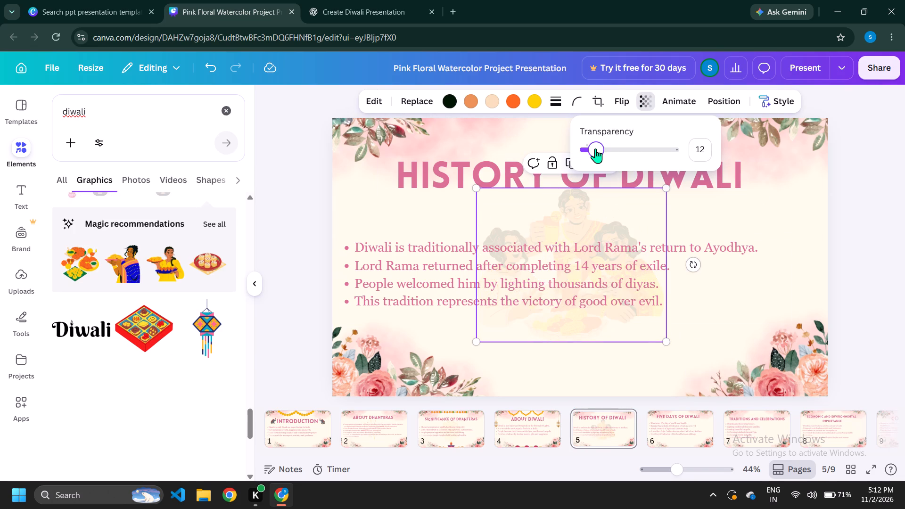
{"action": "left_click", "coordinate": [865, 254]}
Move the faded women graphic slightly lower so it sits clear of the History of Diwali title, near the slide's center.
{"action": "left_click_drag", "start_coordinate": [583, 228], "coordinate": [584, 235]}
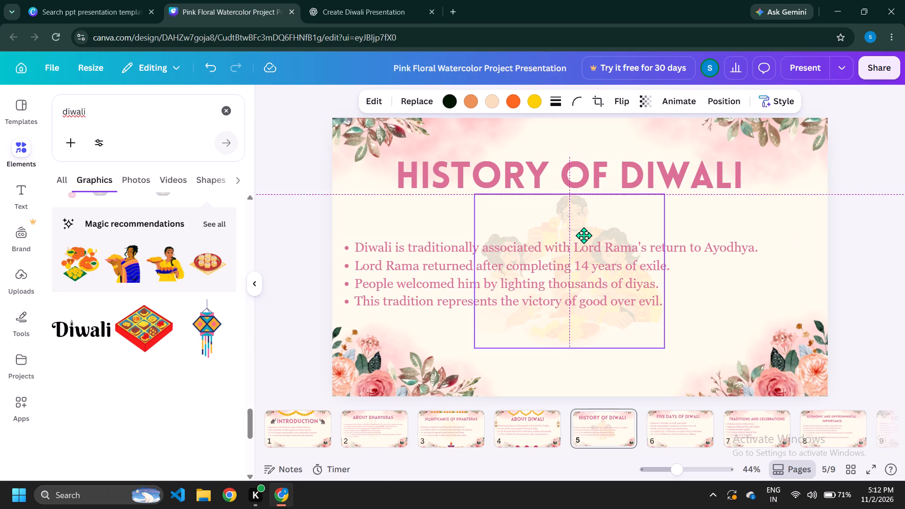
{"action": "left_click_drag", "start_coordinate": [584, 235], "coordinate": [584, 244]}
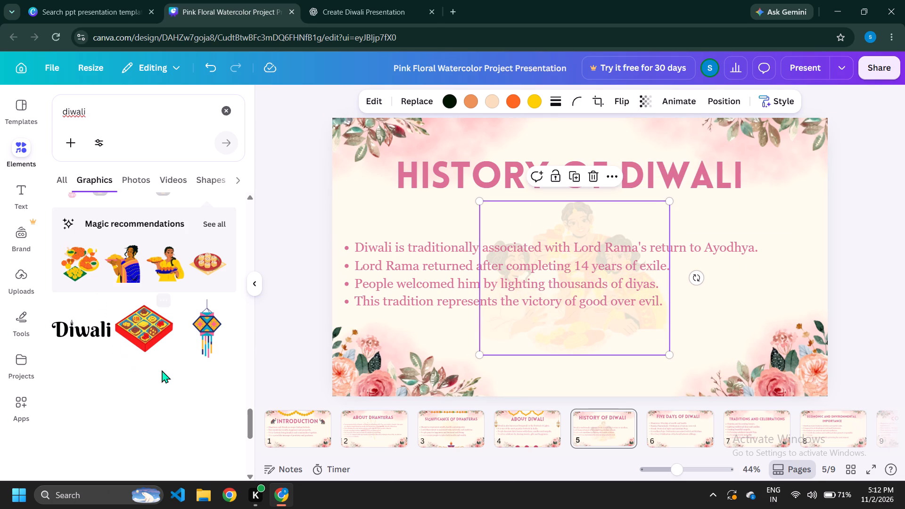
Add the colourful hanging lantern graphic to the History of Diwali slide, scale it down and place it right of the title.
{"action": "left_click", "coordinate": [215, 330]}
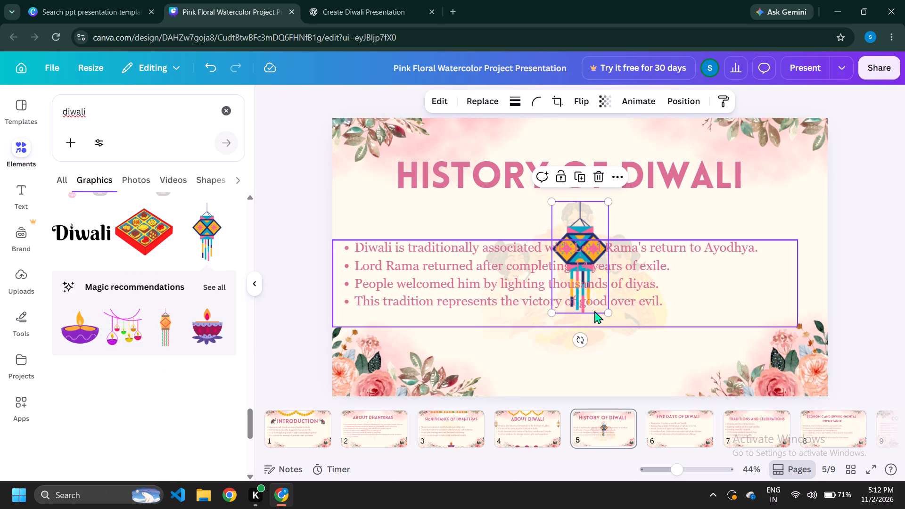
{"action": "left_click_drag", "start_coordinate": [608, 316], "coordinate": [572, 284]}
{"action": "left_click_drag", "start_coordinate": [562, 216], "coordinate": [729, 176]}
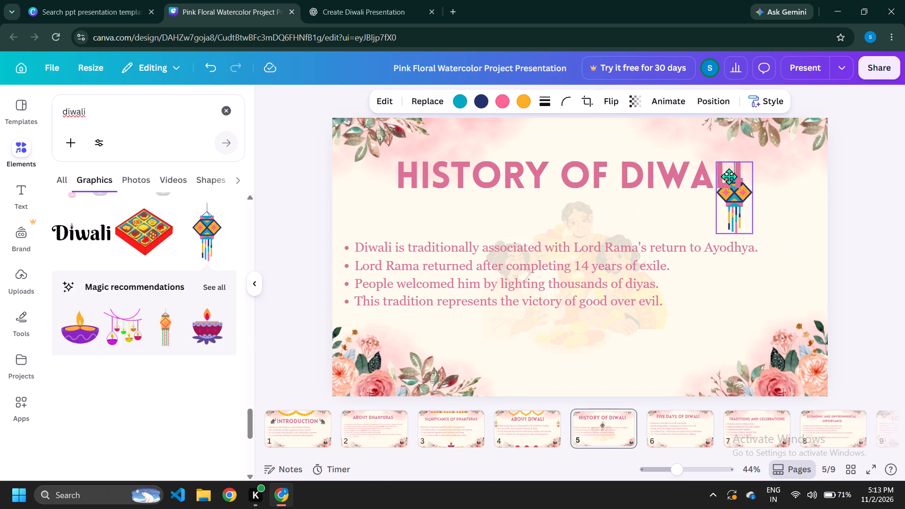
{"action": "left_click_drag", "start_coordinate": [729, 176], "coordinate": [784, 158]}
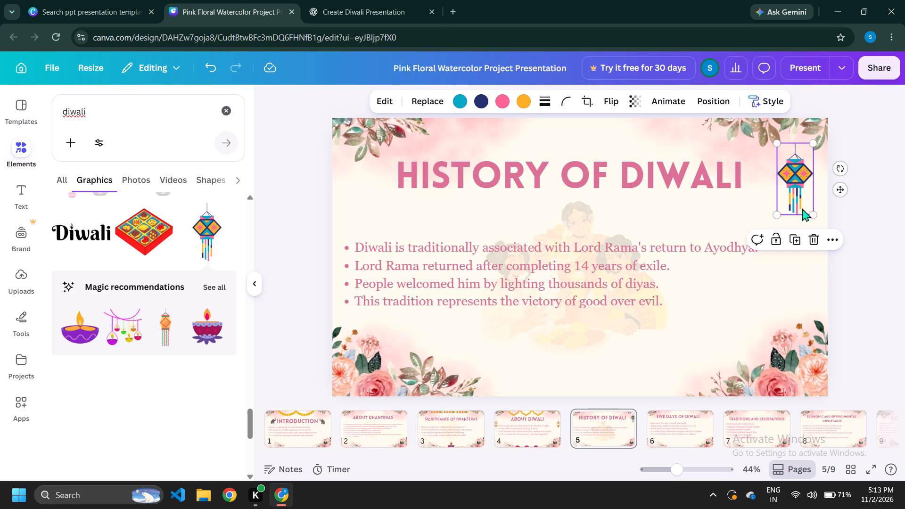
{"action": "left_click_drag", "start_coordinate": [813, 213], "coordinate": [818, 244]}
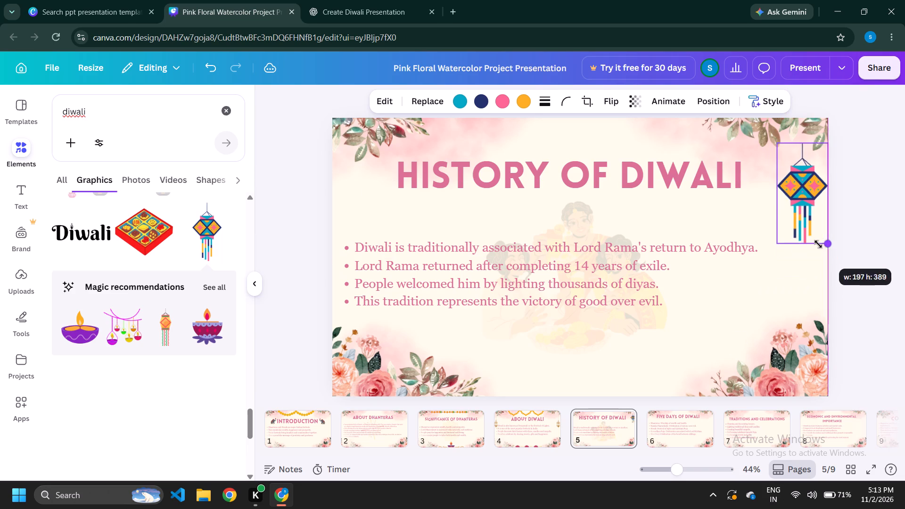
{"action": "left_click_drag", "start_coordinate": [818, 244], "coordinate": [818, 244]}
{"action": "left_click_drag", "start_coordinate": [794, 198], "coordinate": [777, 195]}
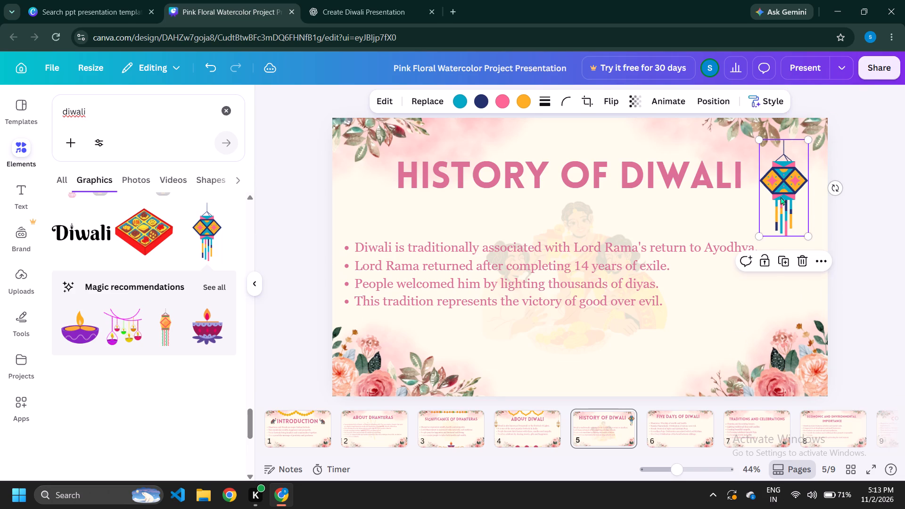
Duplicate the hanging lantern and place the copy left of the History of Diwali title, nearly level with the original.
{"action": "left_click", "coordinate": [817, 259]}
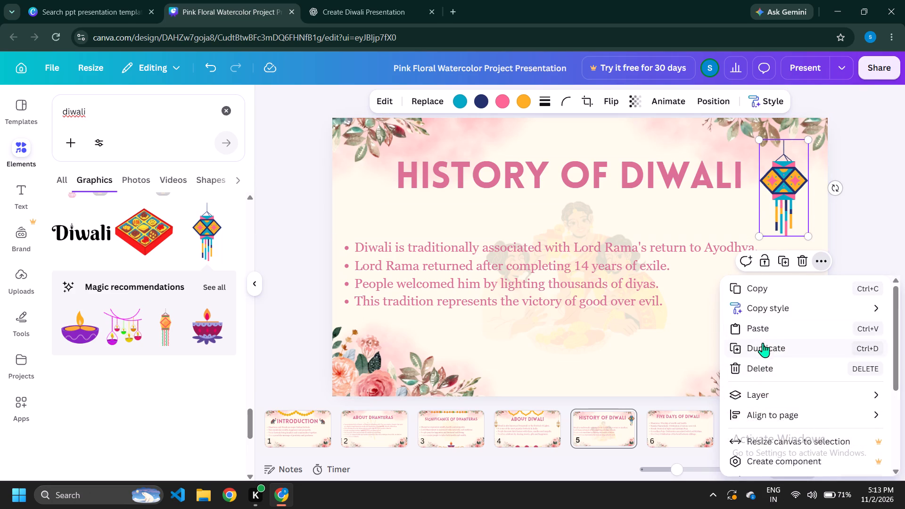
{"action": "left_click", "coordinate": [764, 348]}
{"action": "left_click_drag", "start_coordinate": [776, 190], "coordinate": [334, 196]}
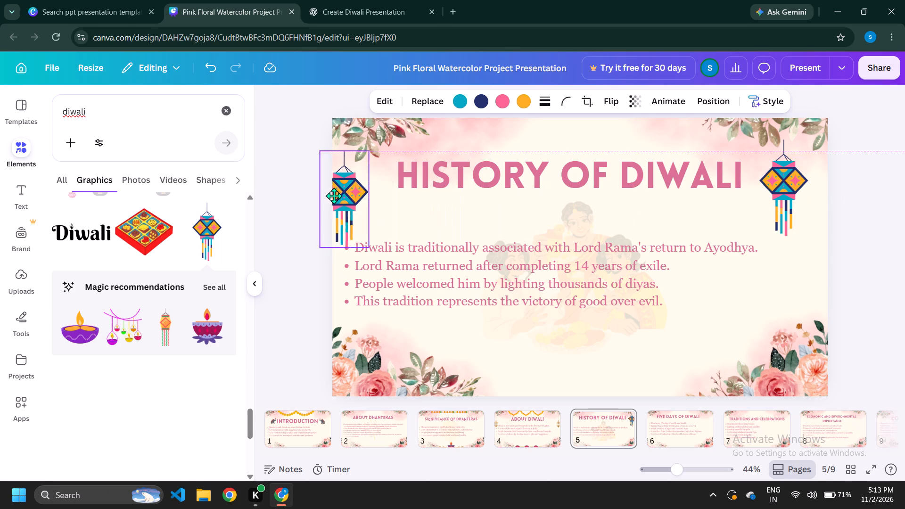
{"action": "left_click_drag", "start_coordinate": [334, 196], "coordinate": [348, 198]}
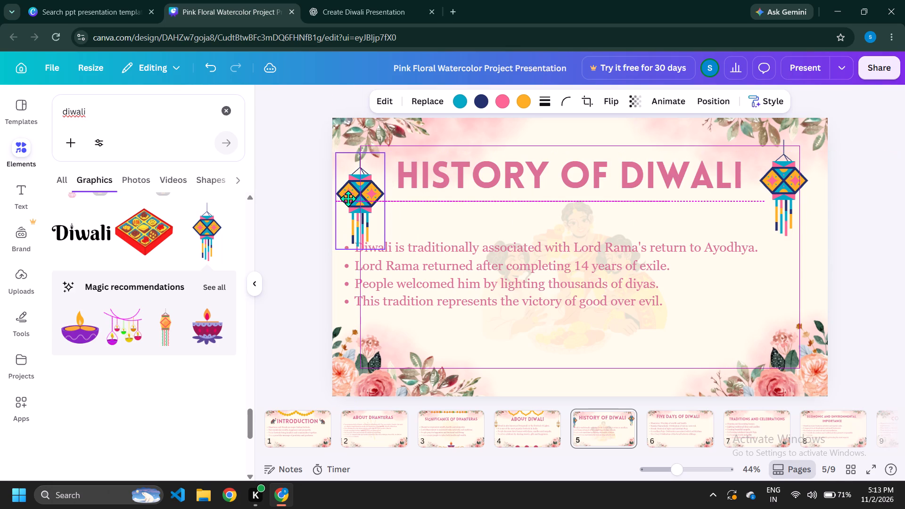
{"action": "left_click_drag", "start_coordinate": [348, 198], "coordinate": [347, 190]}
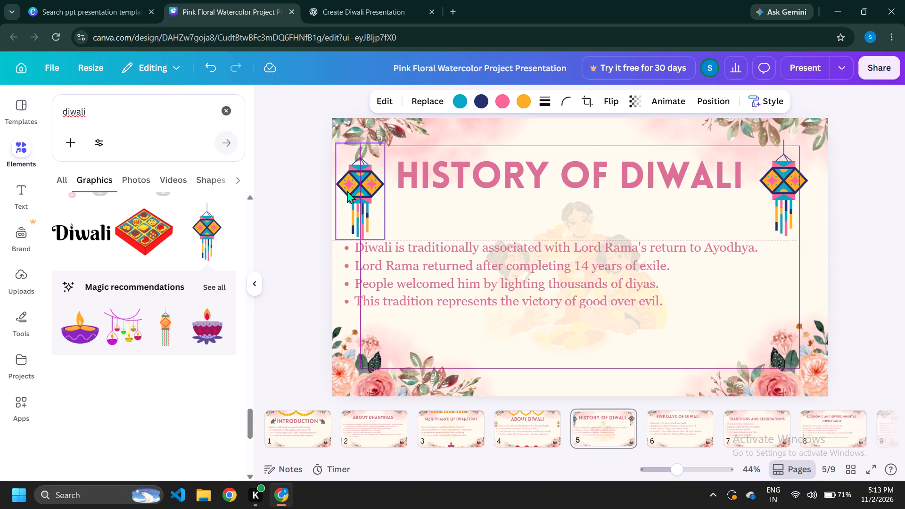
{"action": "left_click", "coordinate": [895, 243]}
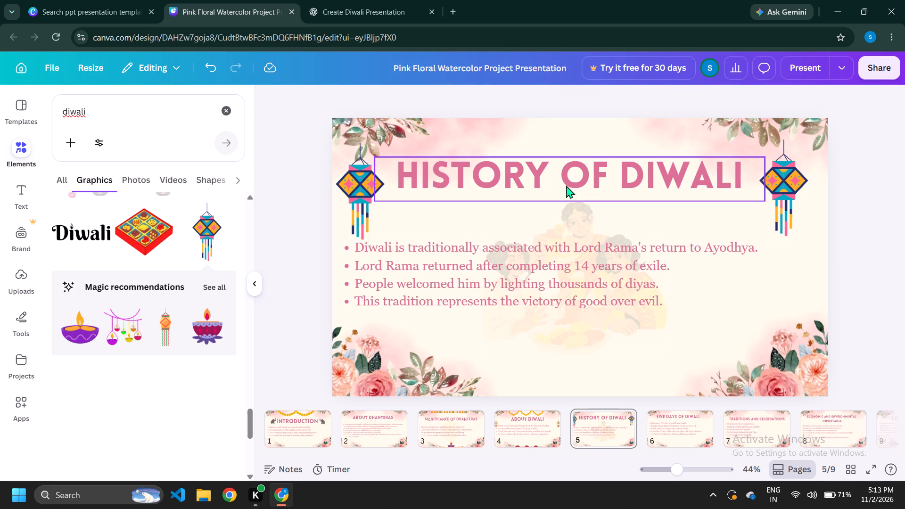
Move the History of Diwali title slightly up and to the right between the two lanterns.
{"action": "left_click_drag", "start_coordinate": [567, 179], "coordinate": [572, 175]}
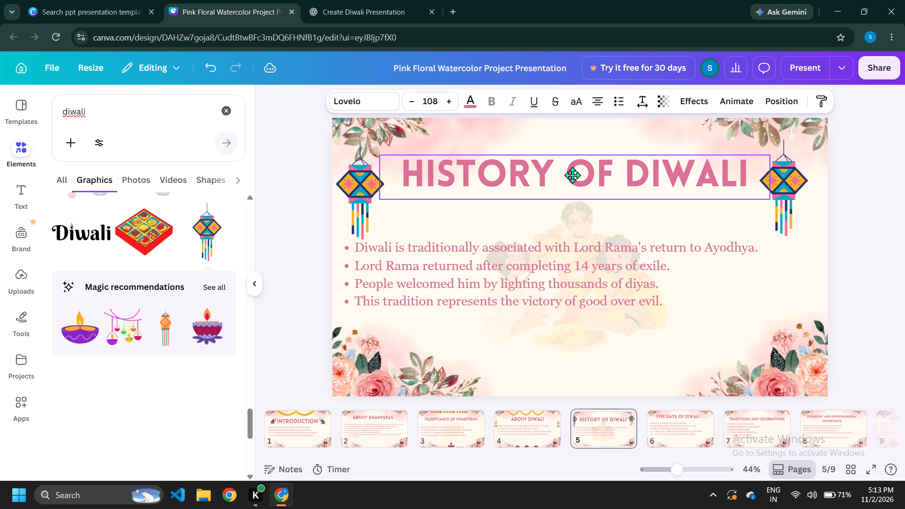
{"action": "left_click_drag", "start_coordinate": [572, 175], "coordinate": [572, 174]}
{"action": "left_click", "coordinate": [878, 186]}
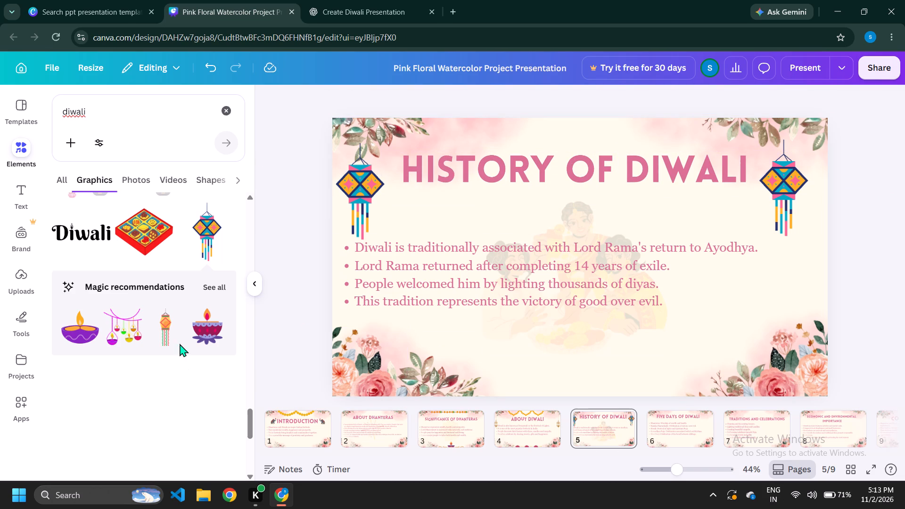
On the Five Days of Diwali slide, add the purple diya graphic, enlarge it and center it over the bullets.
{"action": "scroll", "coordinate": [179, 328], "scroll_direction": "down", "scroll_amount": 1}
{"action": "left_click", "coordinate": [668, 428]}
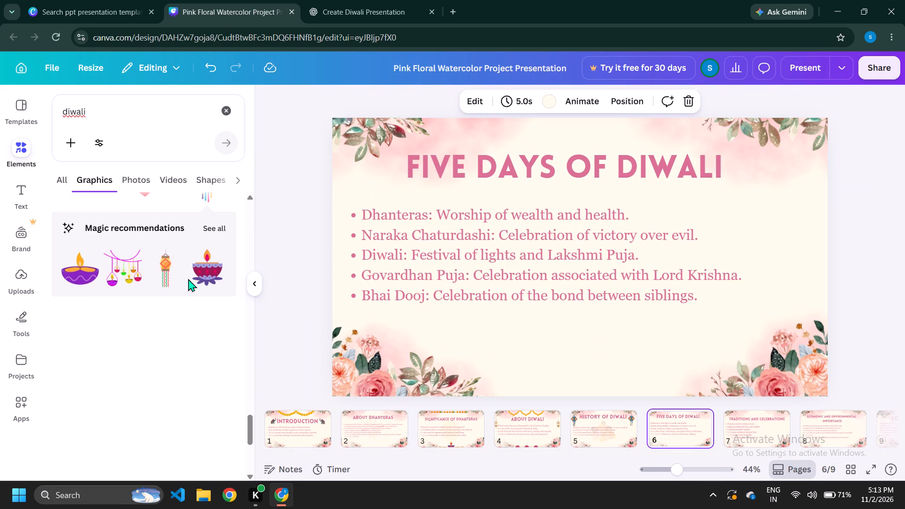
{"action": "left_click", "coordinate": [82, 269]}
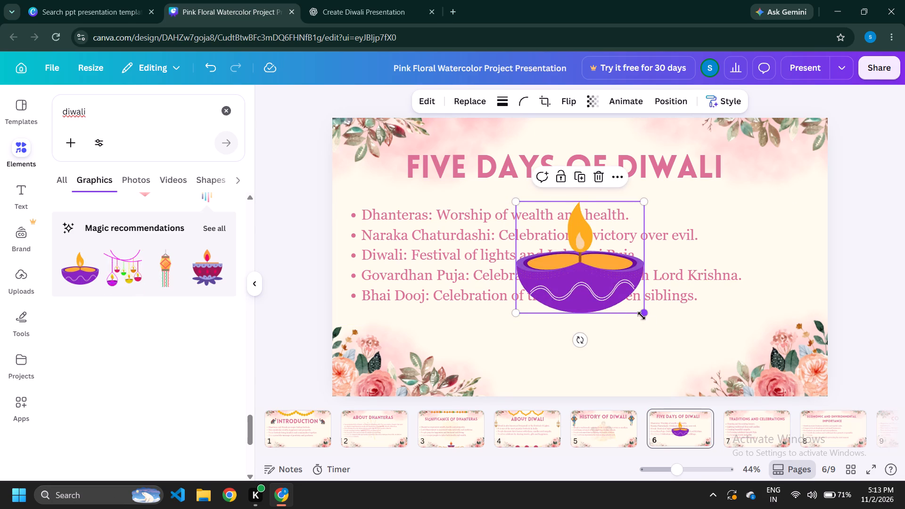
{"action": "left_click_drag", "start_coordinate": [642, 316], "coordinate": [699, 348]}
{"action": "left_click_drag", "start_coordinate": [604, 291], "coordinate": [585, 287]}
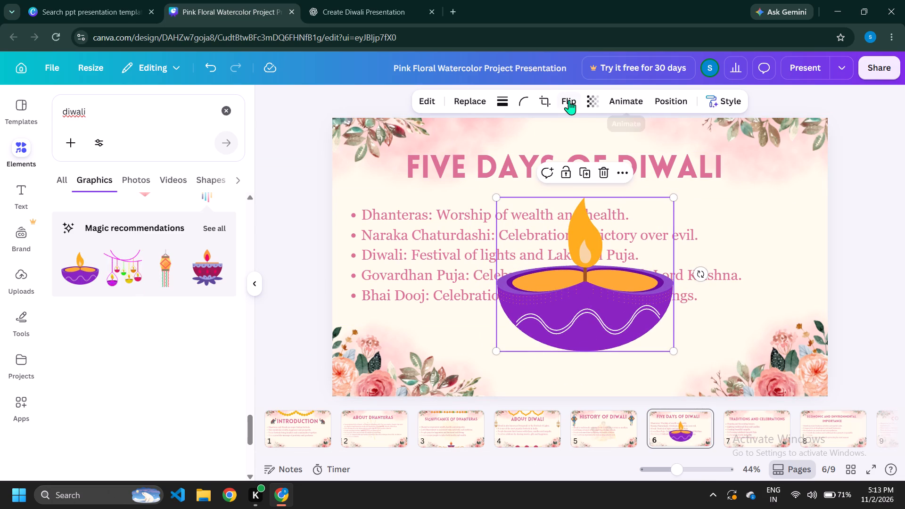
Set the transparency of the purple diya graphic to 14.
{"action": "left_click", "coordinate": [597, 103]}
{"action": "left_click", "coordinate": [544, 148]}
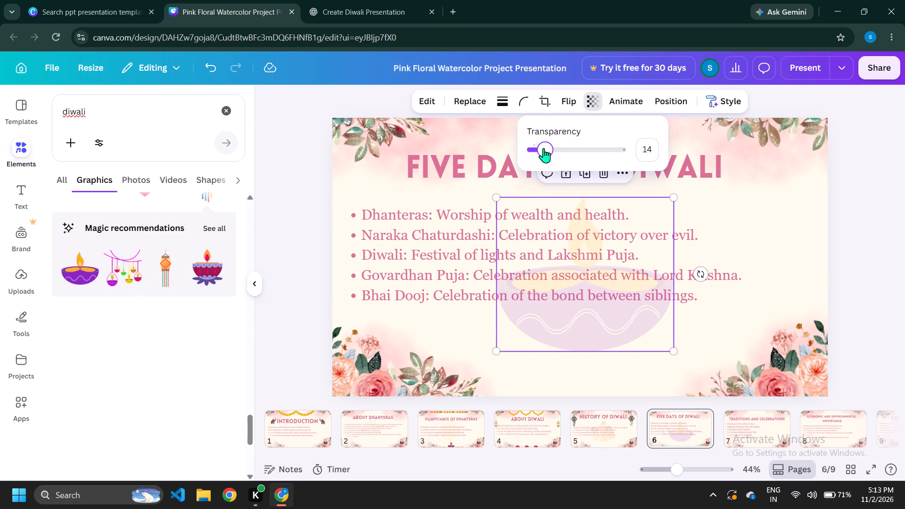
On the Traditions and Celebrations slide, add the blue and green mandala graphic, enlarge it and center it below the title.
{"action": "left_click", "coordinate": [731, 429]}
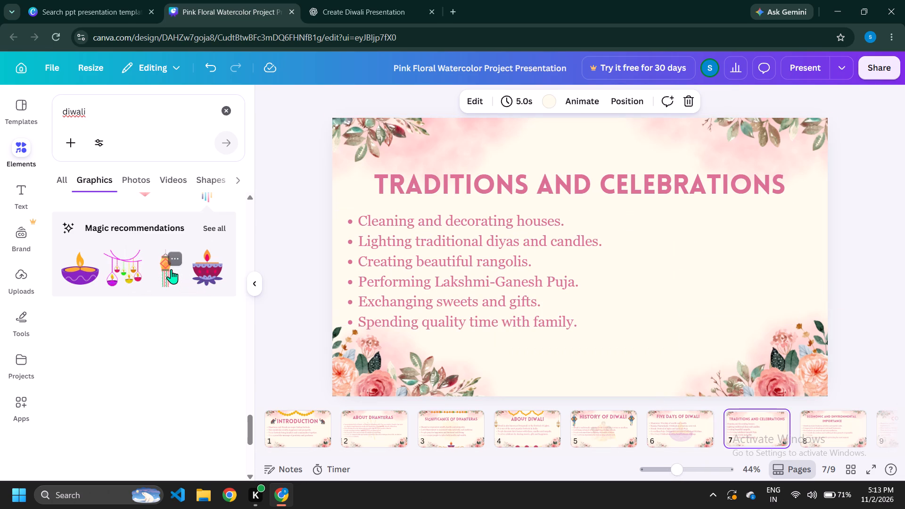
{"action": "scroll", "coordinate": [167, 276], "scroll_direction": "down", "scroll_amount": 2}
{"action": "scroll", "coordinate": [169, 358], "scroll_direction": "up", "scroll_amount": 1}
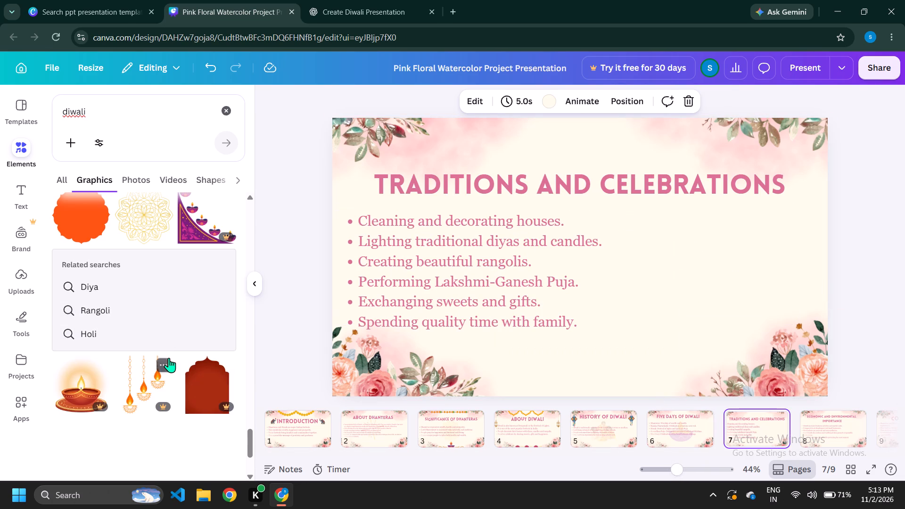
{"action": "scroll", "coordinate": [169, 358], "scroll_direction": "up", "scroll_amount": 1}
{"action": "scroll", "coordinate": [169, 358], "scroll_direction": "down", "scroll_amount": 6}
{"action": "scroll", "coordinate": [169, 364], "scroll_direction": "up", "scroll_amount": 7}
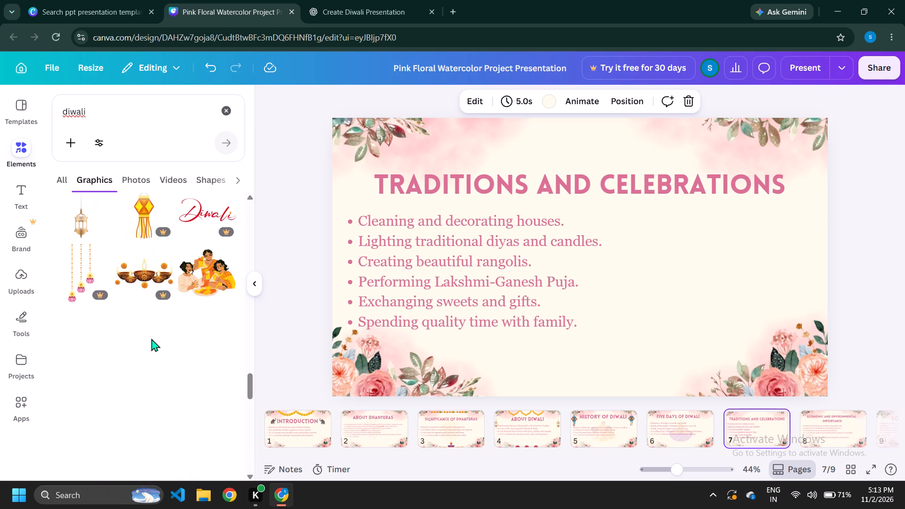
{"action": "scroll", "coordinate": [165, 365], "scroll_direction": "up", "scroll_amount": 2}
{"action": "scroll", "coordinate": [165, 365], "scroll_direction": "down", "scroll_amount": 8}
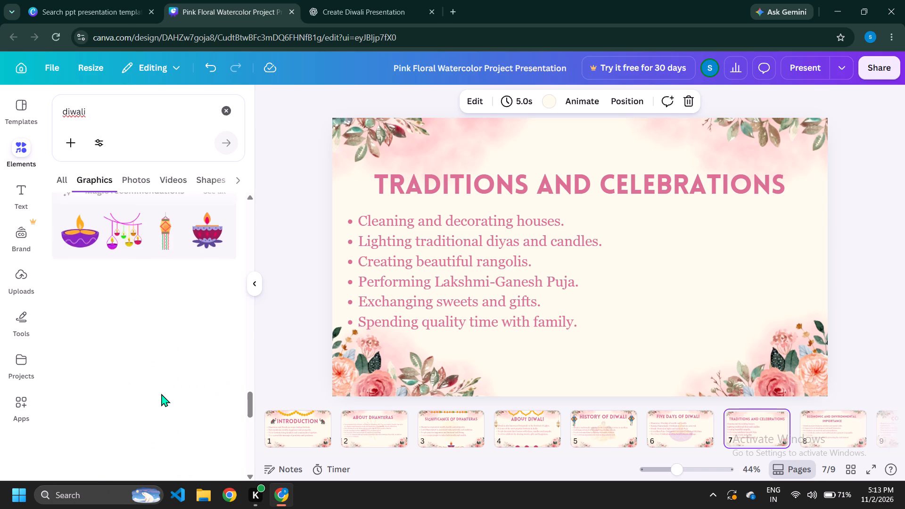
{"action": "scroll", "coordinate": [130, 404], "scroll_direction": "down", "scroll_amount": 3}
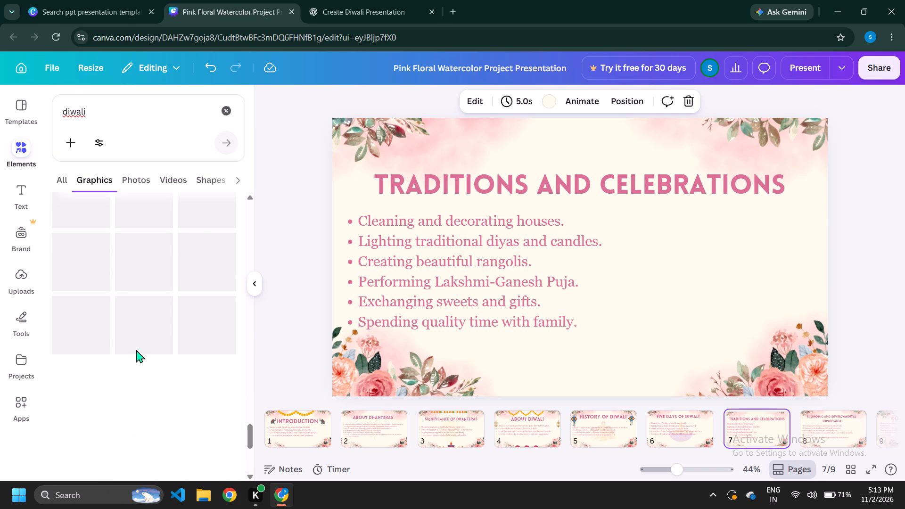
{"action": "scroll", "coordinate": [137, 371], "scroll_direction": "down", "scroll_amount": 3}
{"action": "scroll", "coordinate": [138, 373], "scroll_direction": "up", "scroll_amount": 4}
{"action": "scroll", "coordinate": [138, 374], "scroll_direction": "down", "scroll_amount": 3}
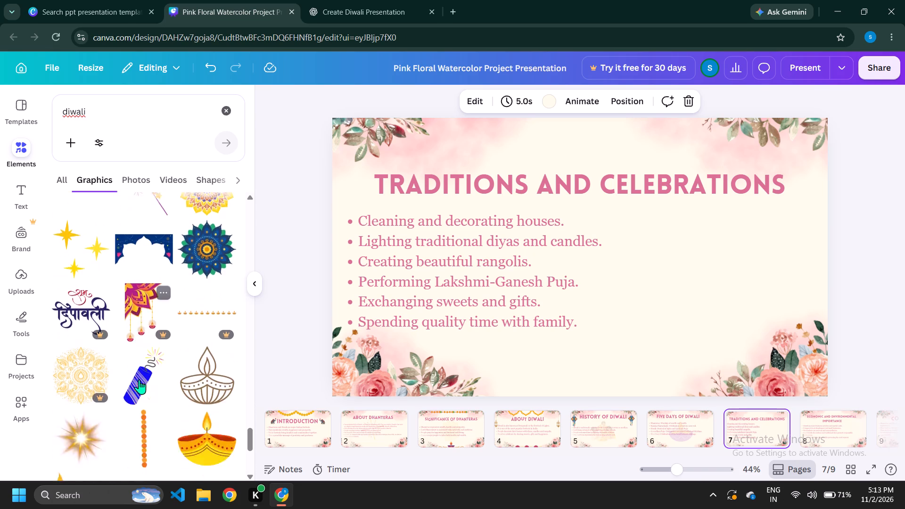
{"action": "scroll", "coordinate": [139, 379], "scroll_direction": "up", "scroll_amount": 3}
{"action": "left_click", "coordinate": [214, 313]}
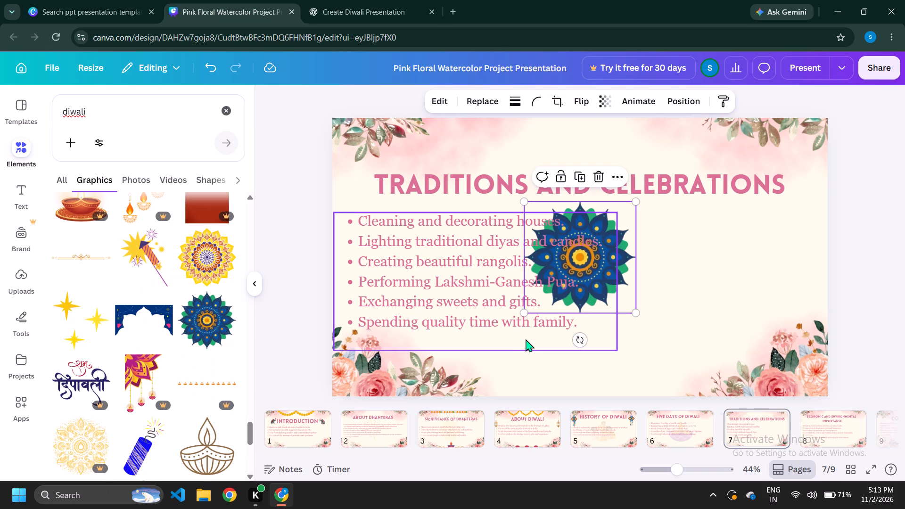
{"action": "left_click_drag", "start_coordinate": [635, 312], "coordinate": [683, 348]}
{"action": "left_click_drag", "start_coordinate": [634, 298], "coordinate": [618, 290]}
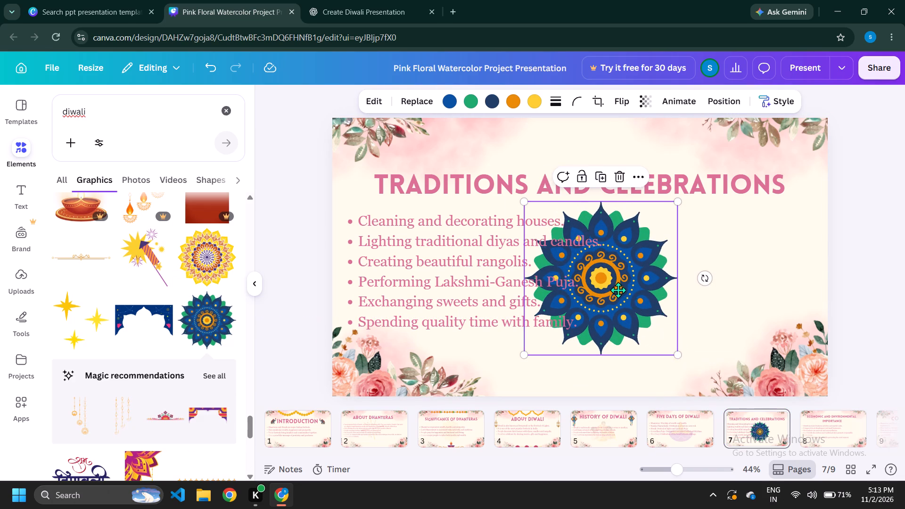
{"action": "left_click_drag", "start_coordinate": [618, 290], "coordinate": [600, 298]}
Set the transparency of the mandala graphic to 10.
{"action": "left_click", "coordinate": [640, 100]}
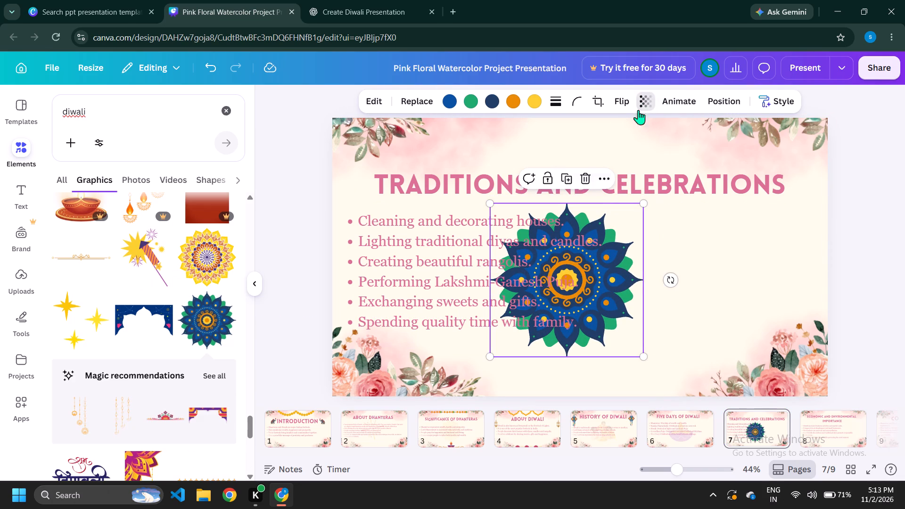
{"action": "left_click", "coordinate": [603, 150]}
{"action": "left_click", "coordinate": [593, 149]}
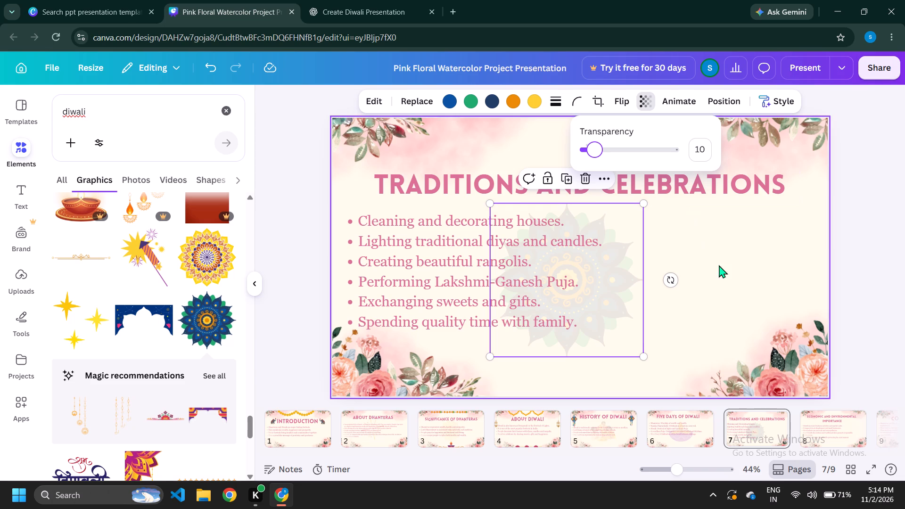
{"action": "left_click", "coordinate": [857, 221]}
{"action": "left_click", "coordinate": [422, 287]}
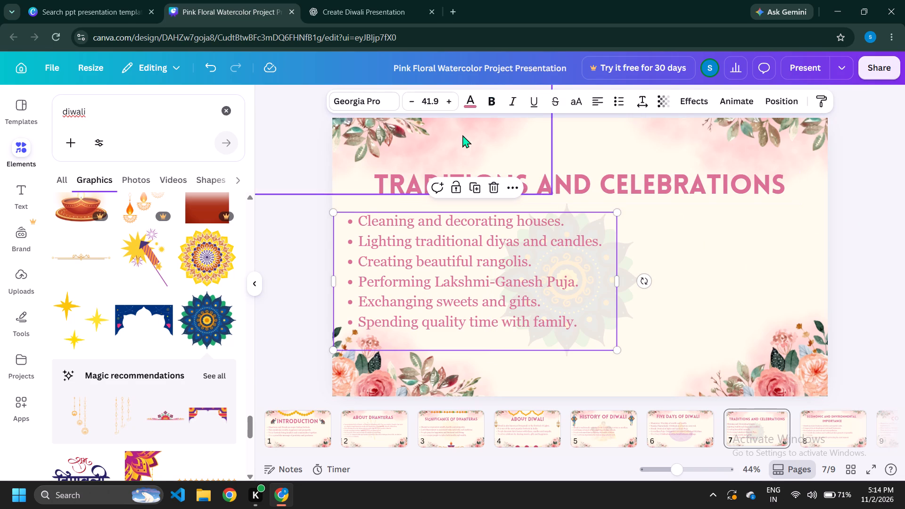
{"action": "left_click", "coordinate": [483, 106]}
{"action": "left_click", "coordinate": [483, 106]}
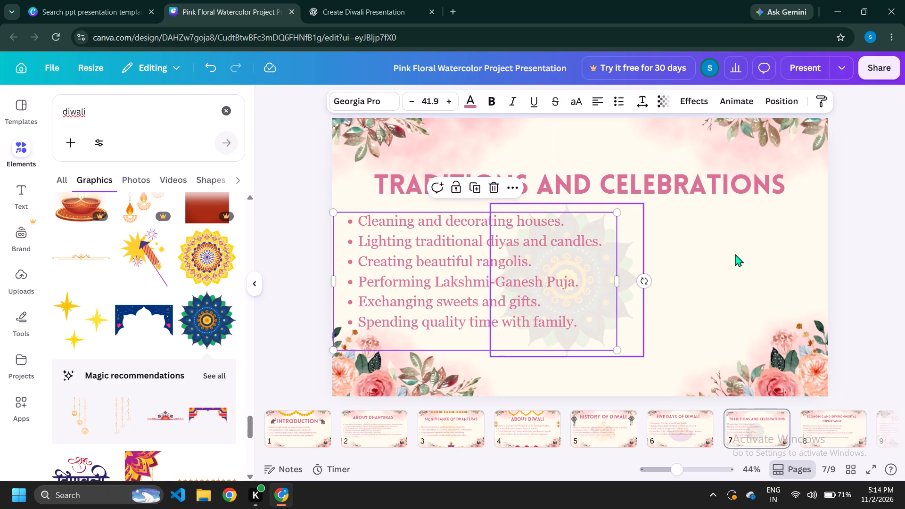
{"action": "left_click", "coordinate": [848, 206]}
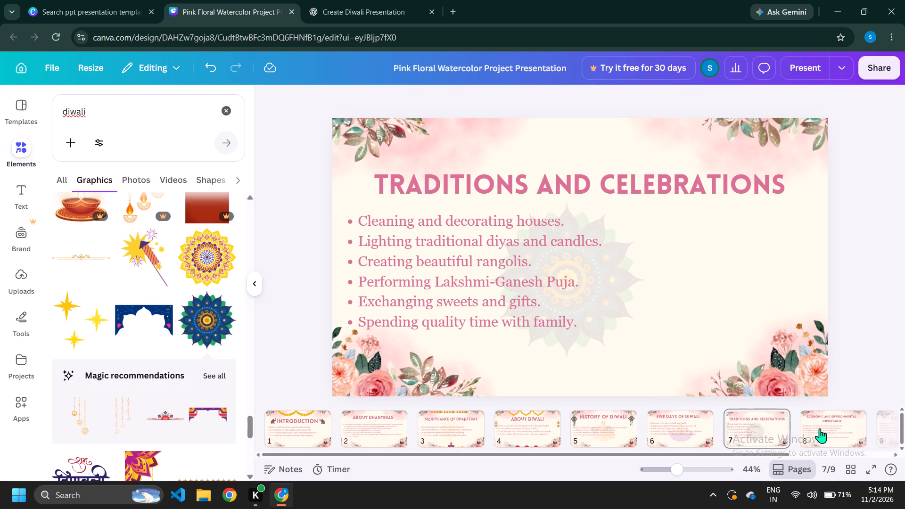
On the Economic and Environmental Importance slide, add the graphic of a lit clay diya surrounded by orange petals.
{"action": "left_click", "coordinate": [820, 428]}
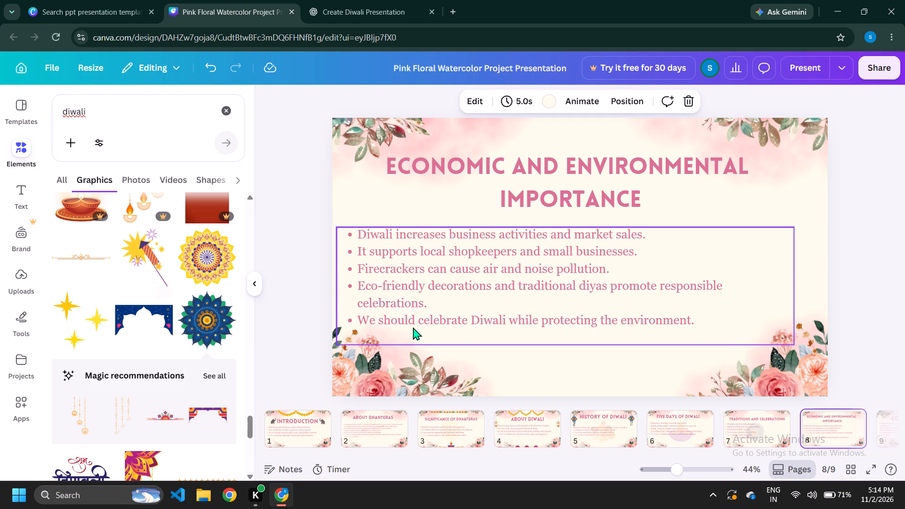
{"action": "left_click", "coordinate": [424, 302]}
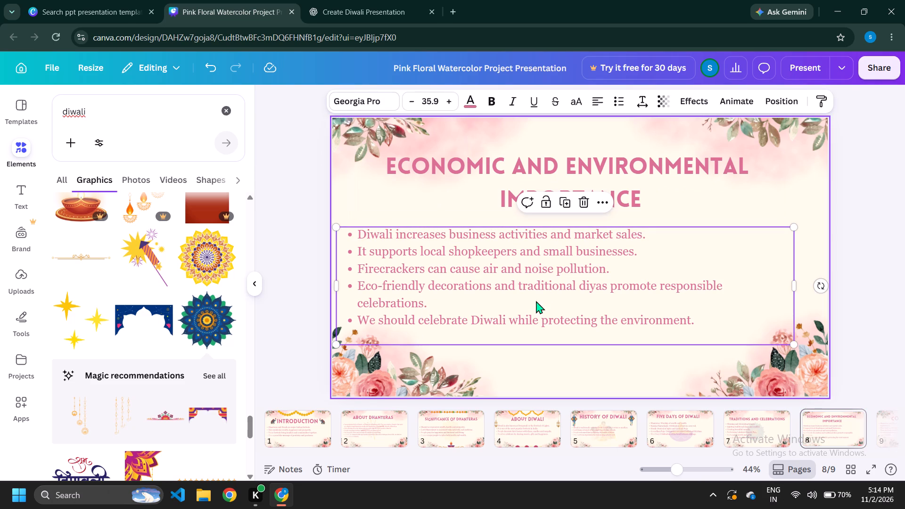
{"action": "scroll", "coordinate": [136, 334], "scroll_direction": "down", "scroll_amount": 3}
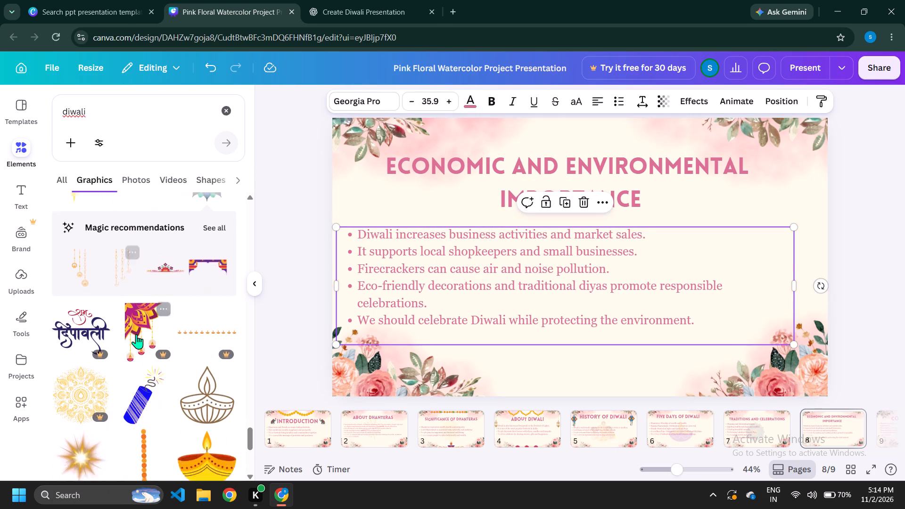
{"action": "scroll", "coordinate": [136, 334], "scroll_direction": "down", "scroll_amount": 4}
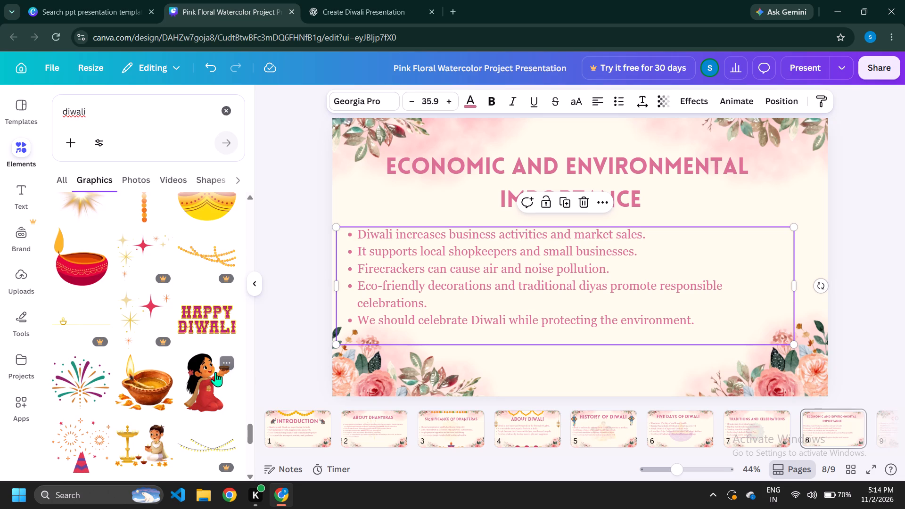
{"action": "left_click", "coordinate": [141, 376]}
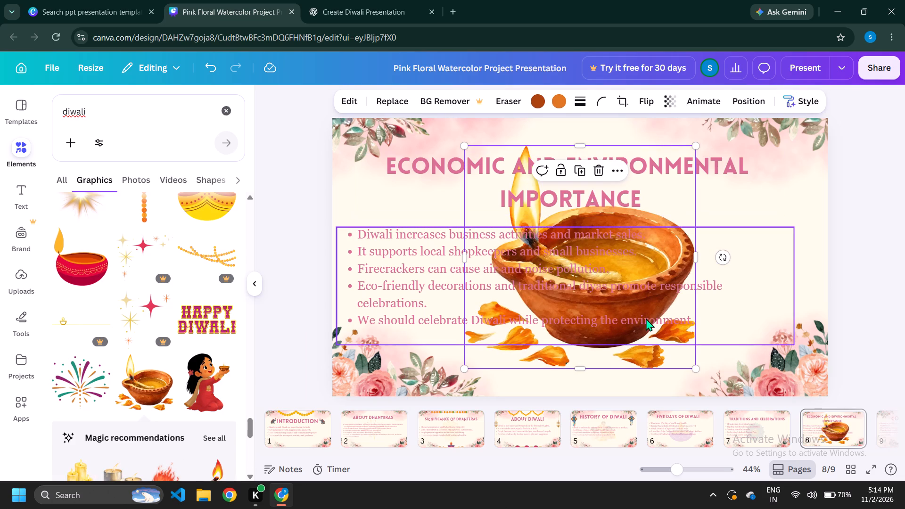
Set the transparency of the clay diya graphic to 11.
{"action": "left_click", "coordinate": [672, 100]}
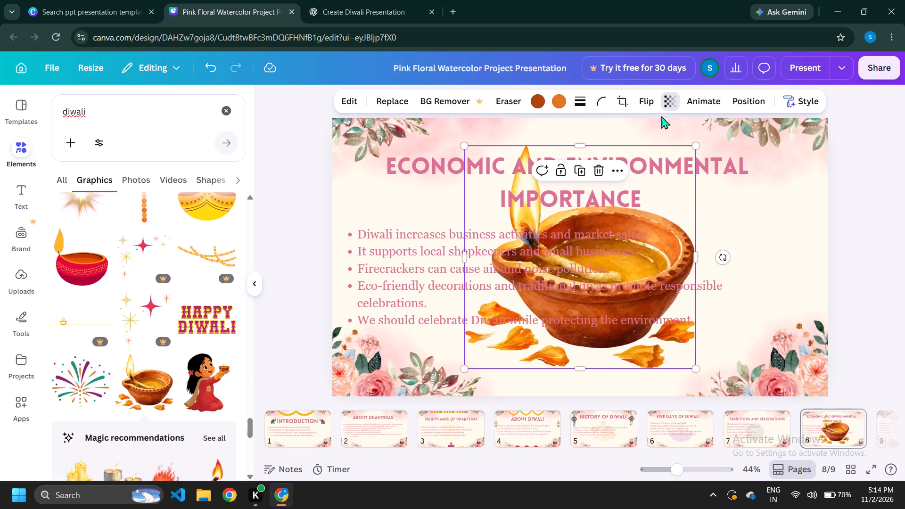
{"action": "left_click", "coordinate": [619, 146]}
{"action": "left_click", "coordinate": [850, 219]}
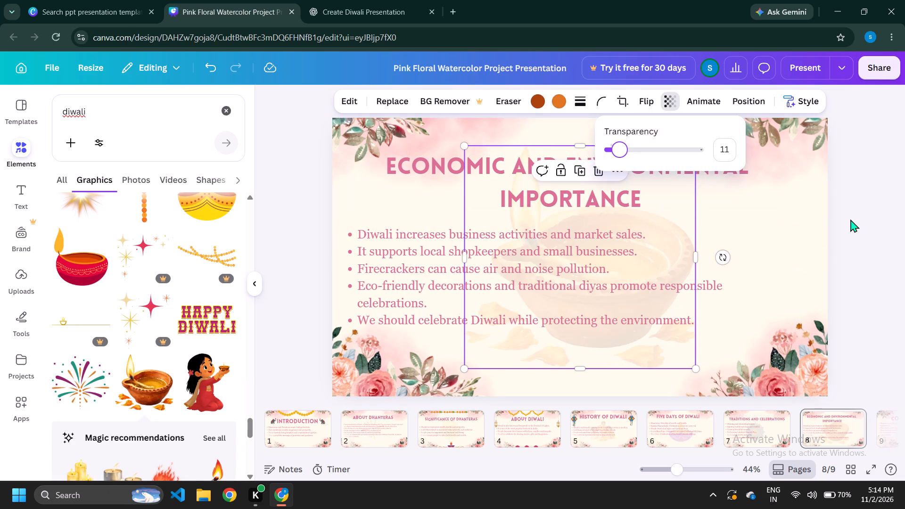
Shrink the clay diya graphic and center it over the bullet text below the Economic and Environmental Importance title.
{"action": "left_click_drag", "start_coordinate": [647, 209], "coordinate": [646, 222]}
{"action": "left_click_drag", "start_coordinate": [646, 222], "coordinate": [633, 234]}
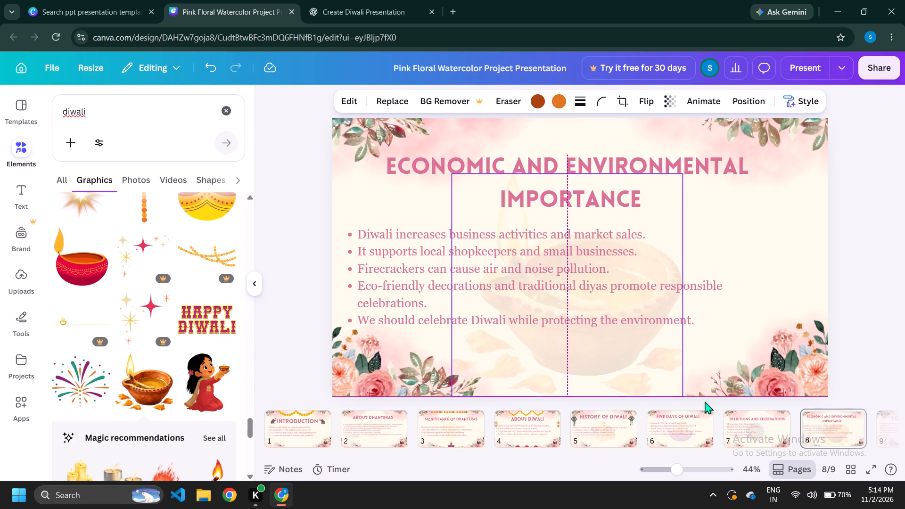
{"action": "left_click_drag", "start_coordinate": [680, 398], "coordinate": [609, 331]}
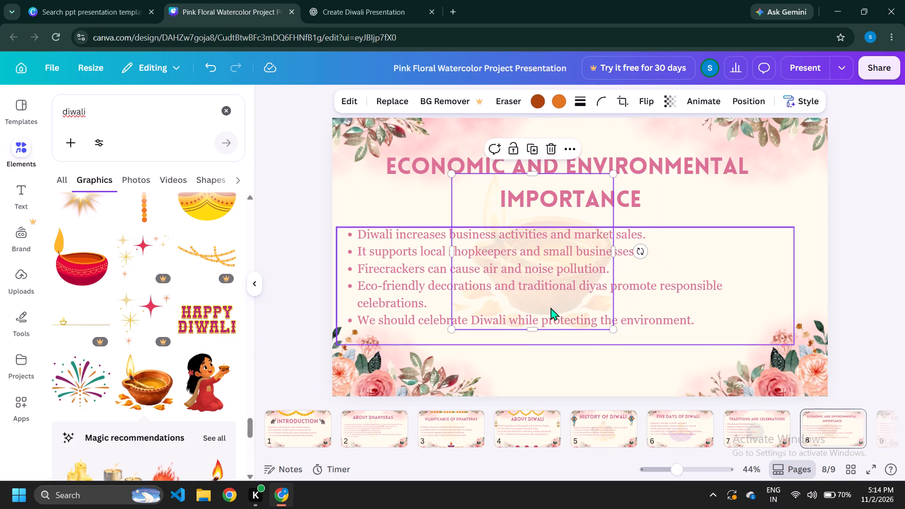
{"action": "left_click_drag", "start_coordinate": [551, 307], "coordinate": [588, 339]}
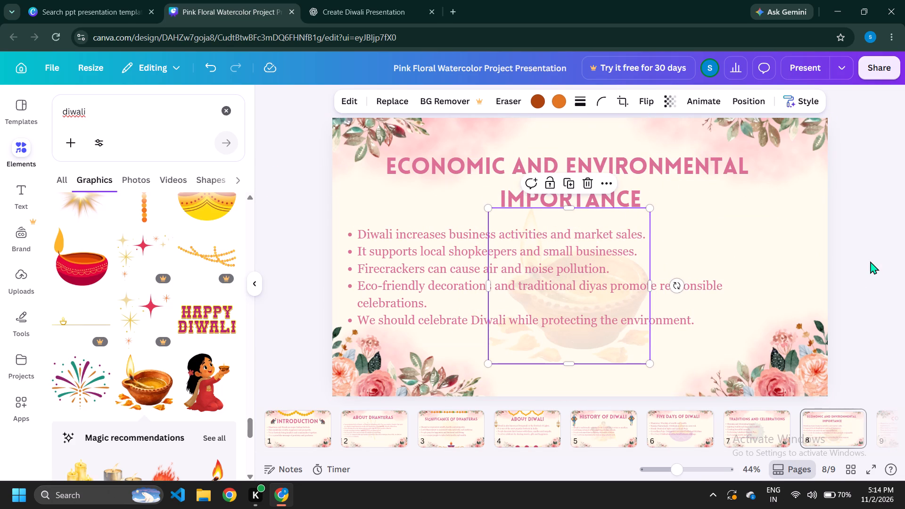
{"action": "left_click", "coordinate": [870, 261]}
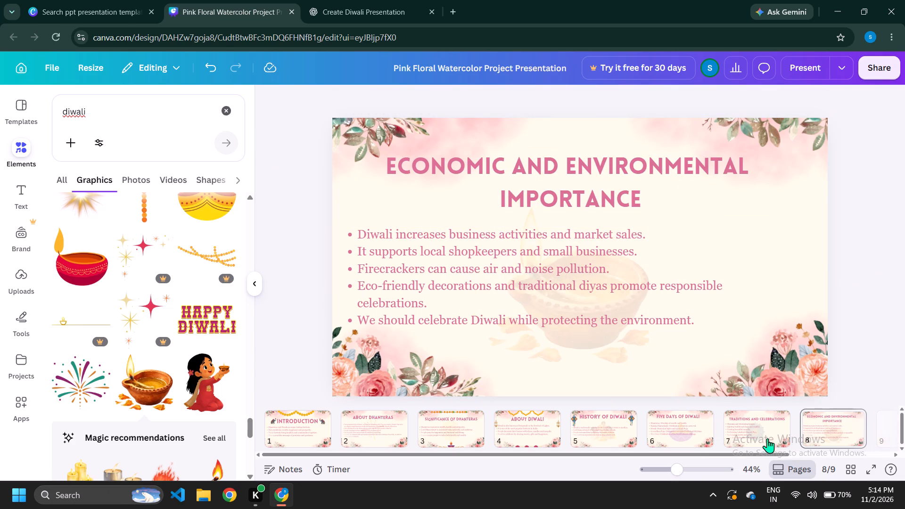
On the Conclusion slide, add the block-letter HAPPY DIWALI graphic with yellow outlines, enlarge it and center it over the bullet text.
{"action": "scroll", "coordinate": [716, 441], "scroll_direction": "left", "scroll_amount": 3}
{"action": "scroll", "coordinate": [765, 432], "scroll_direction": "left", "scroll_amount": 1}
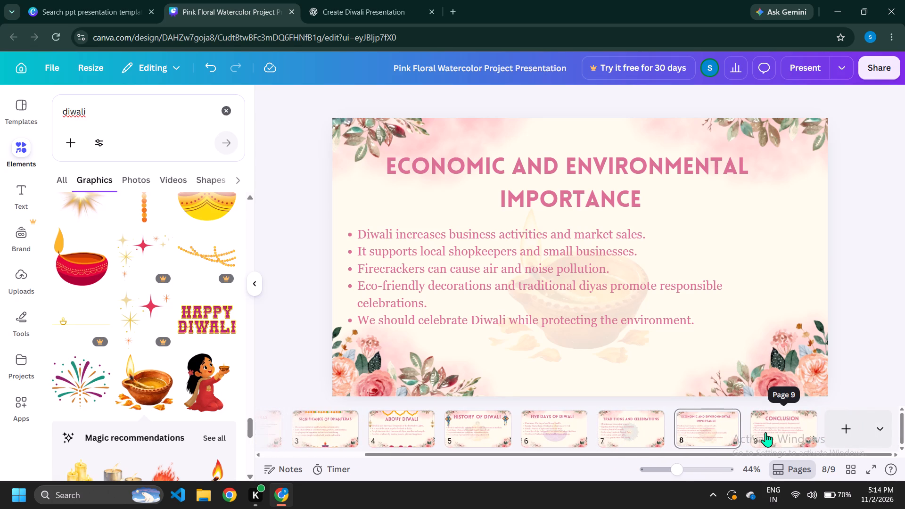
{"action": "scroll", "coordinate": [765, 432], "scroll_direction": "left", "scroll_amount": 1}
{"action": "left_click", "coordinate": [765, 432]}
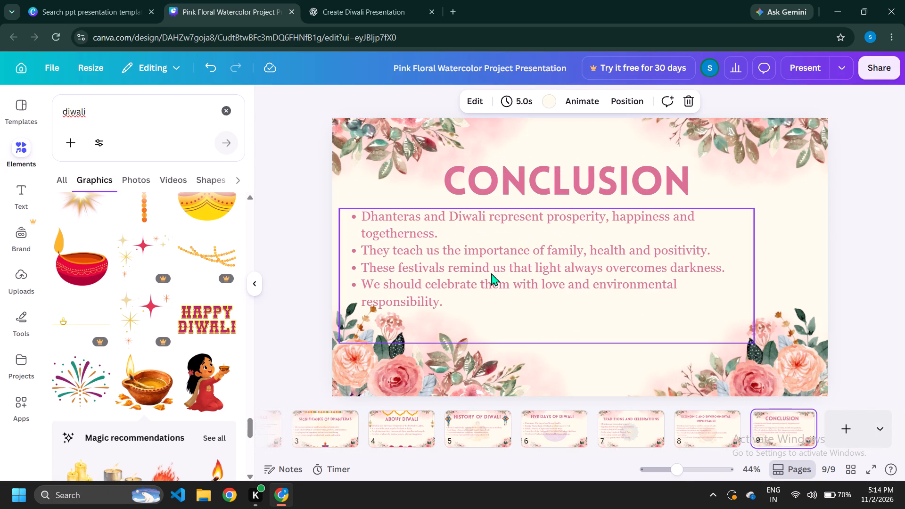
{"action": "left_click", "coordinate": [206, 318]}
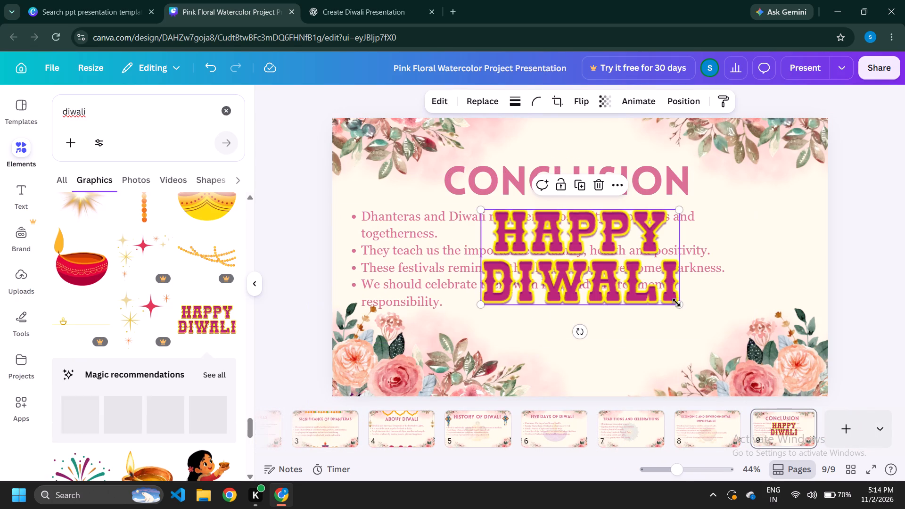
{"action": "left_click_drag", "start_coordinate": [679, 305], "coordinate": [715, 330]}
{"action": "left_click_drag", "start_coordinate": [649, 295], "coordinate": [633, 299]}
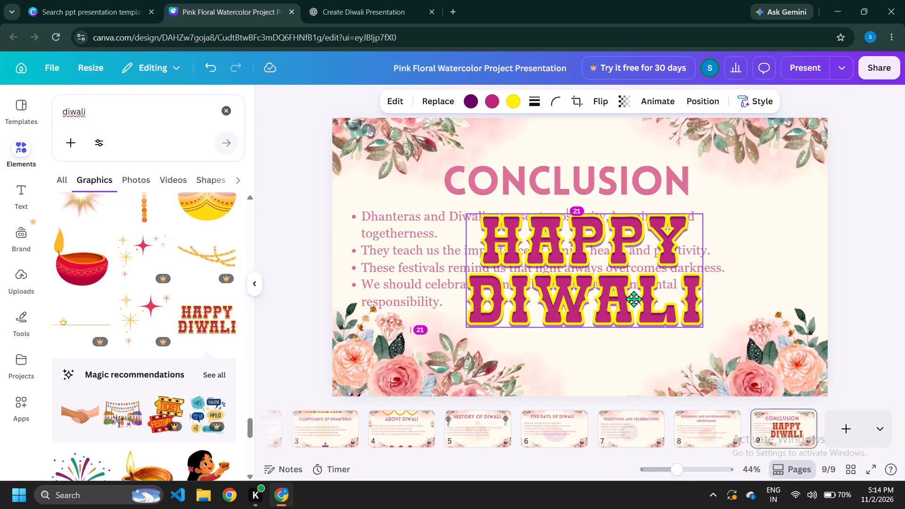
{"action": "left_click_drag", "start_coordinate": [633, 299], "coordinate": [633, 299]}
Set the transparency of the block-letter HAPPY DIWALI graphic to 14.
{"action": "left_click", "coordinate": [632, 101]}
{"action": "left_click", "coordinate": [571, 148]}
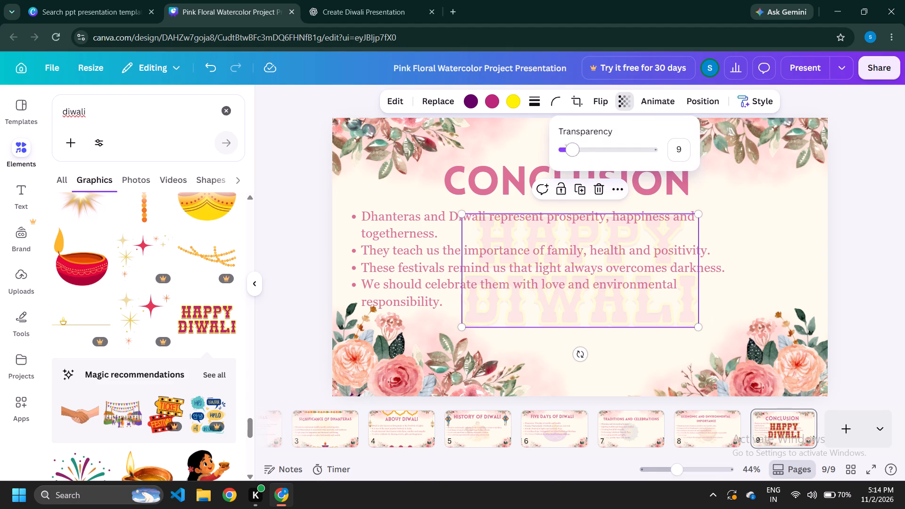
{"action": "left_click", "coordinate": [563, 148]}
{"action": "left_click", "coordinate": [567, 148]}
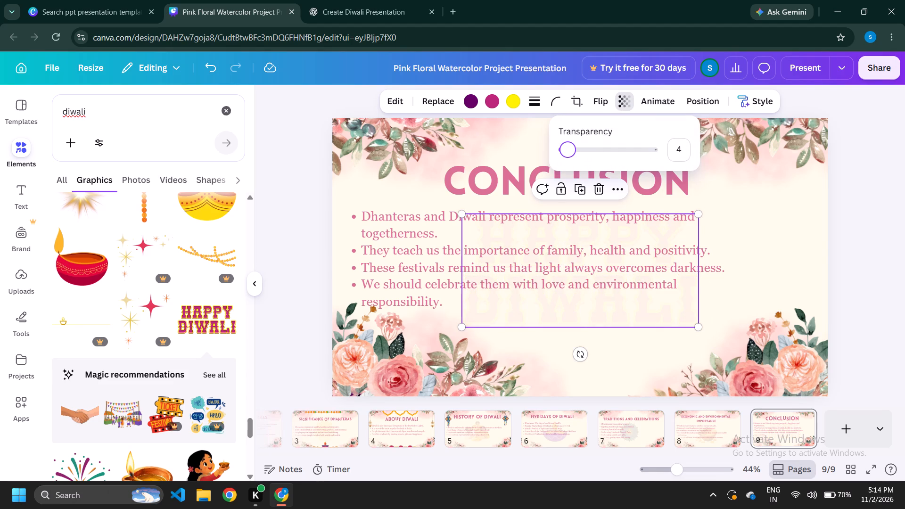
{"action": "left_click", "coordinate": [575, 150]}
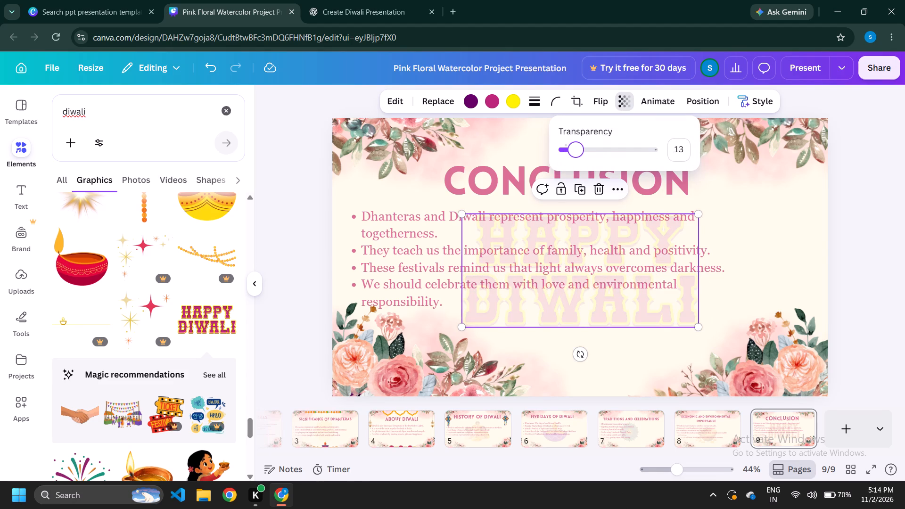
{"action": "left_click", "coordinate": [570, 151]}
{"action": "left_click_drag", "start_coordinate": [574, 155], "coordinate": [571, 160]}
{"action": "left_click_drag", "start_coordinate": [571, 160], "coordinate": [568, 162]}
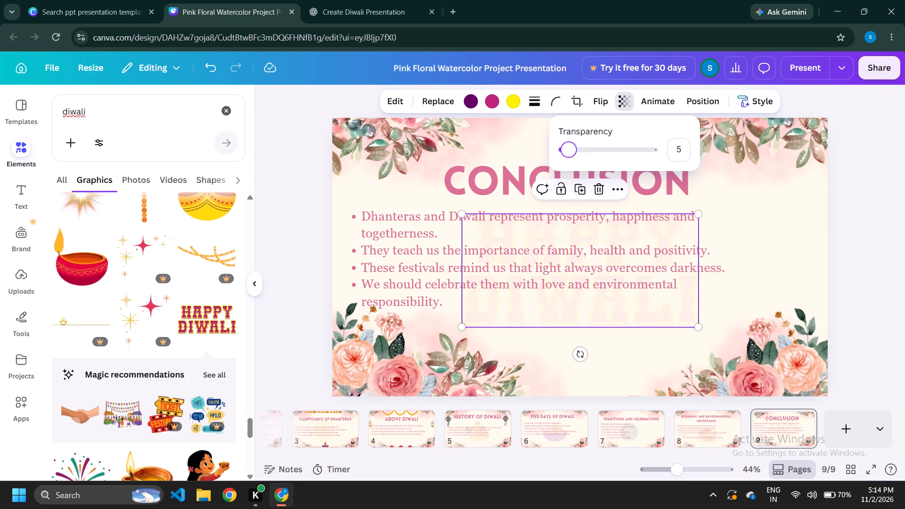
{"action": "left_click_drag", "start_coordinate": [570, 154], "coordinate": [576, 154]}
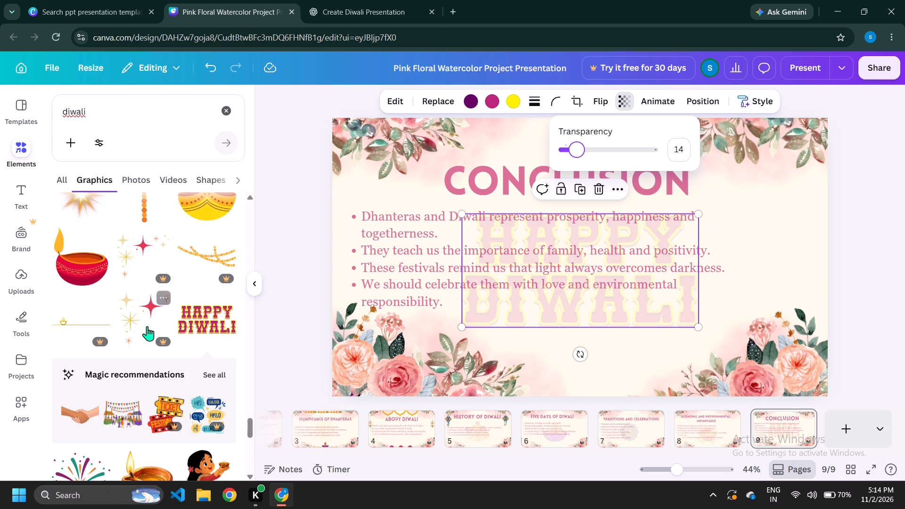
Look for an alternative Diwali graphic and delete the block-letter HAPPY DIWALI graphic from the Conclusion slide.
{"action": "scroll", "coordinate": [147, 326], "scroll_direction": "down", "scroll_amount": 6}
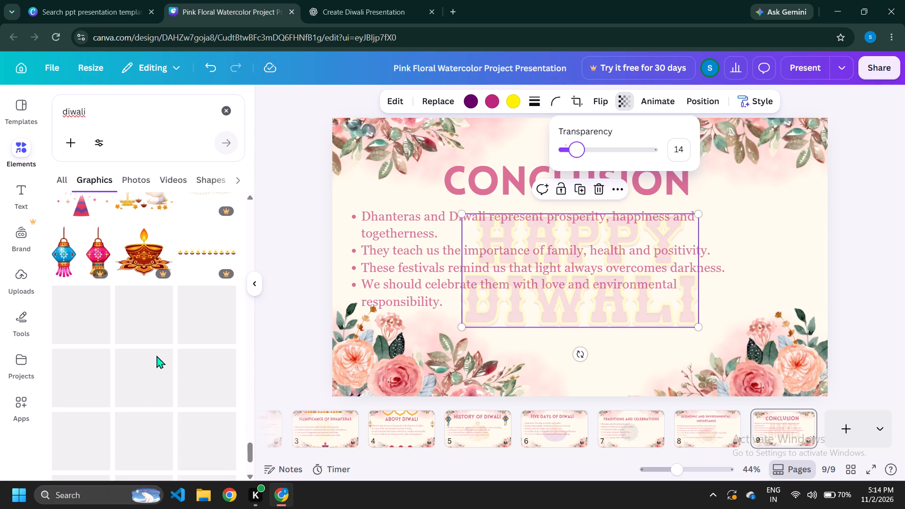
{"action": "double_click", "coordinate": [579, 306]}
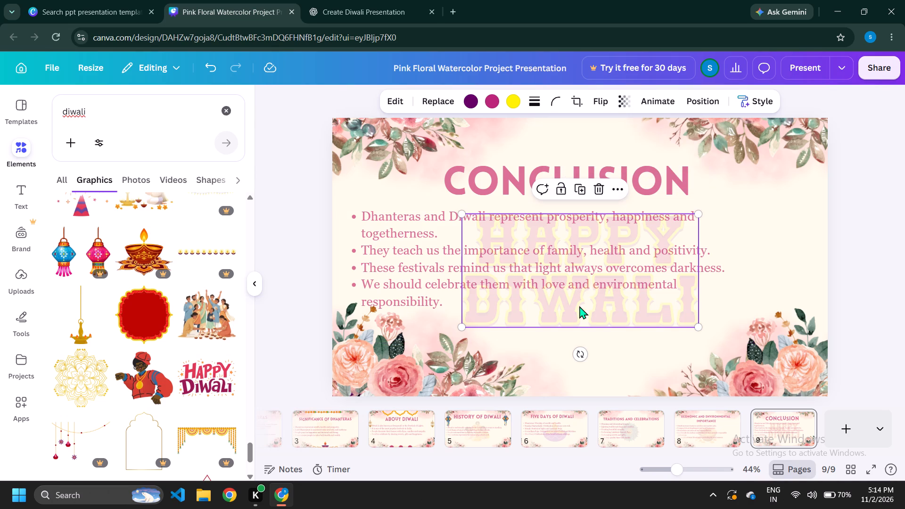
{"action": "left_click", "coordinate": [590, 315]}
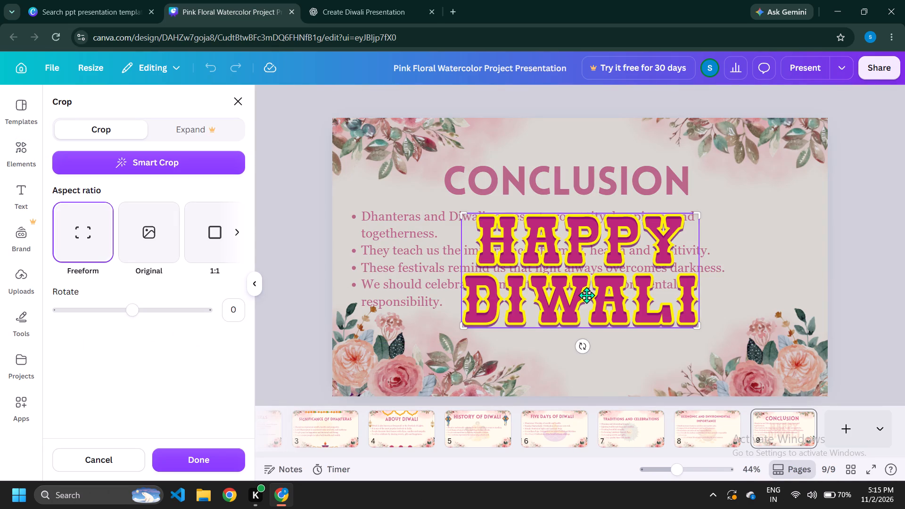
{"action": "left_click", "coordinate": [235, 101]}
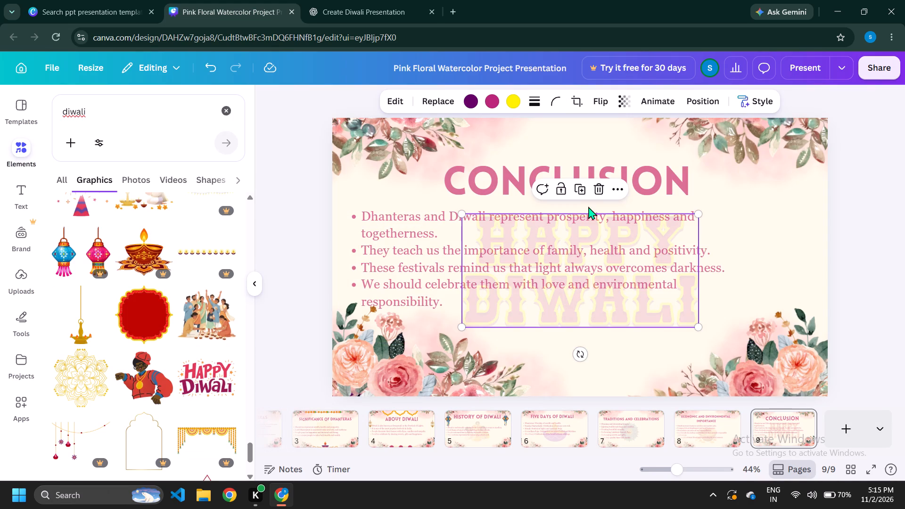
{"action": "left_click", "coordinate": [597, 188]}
On the Conclusion slide, add the red and purple Happy Diwali lettering with orange stars and enlarge it.
{"action": "left_click", "coordinate": [204, 375]}
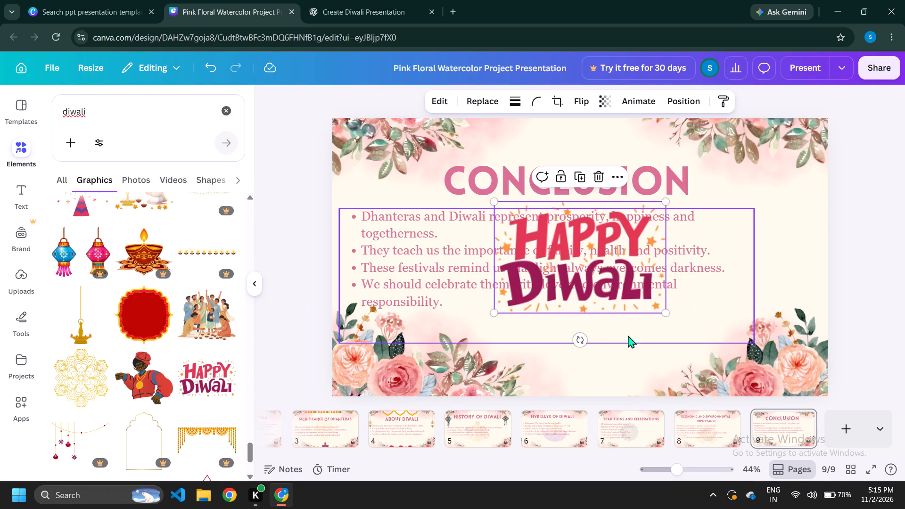
{"action": "left_click_drag", "start_coordinate": [663, 314], "coordinate": [684, 341]}
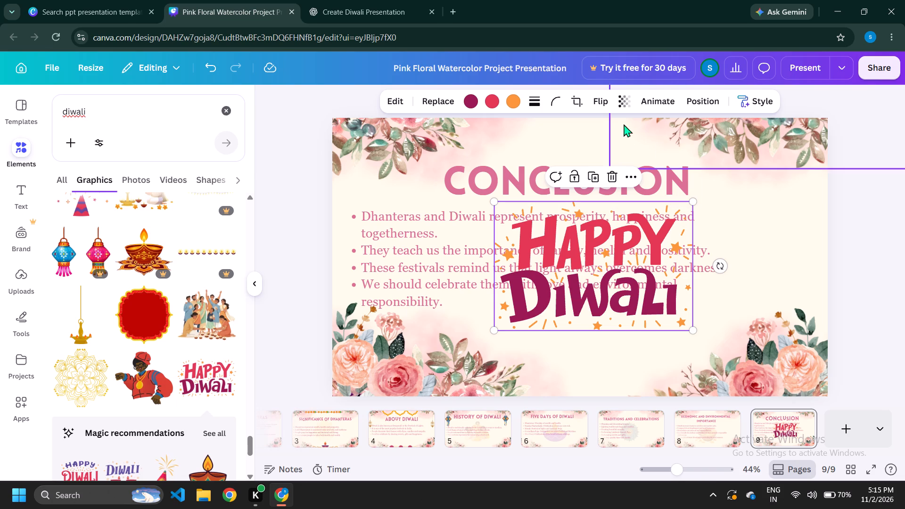
Set the transparency of the Happy Diwali lettering to 11.
{"action": "left_click", "coordinate": [619, 102]}
{"action": "left_click", "coordinate": [580, 149]}
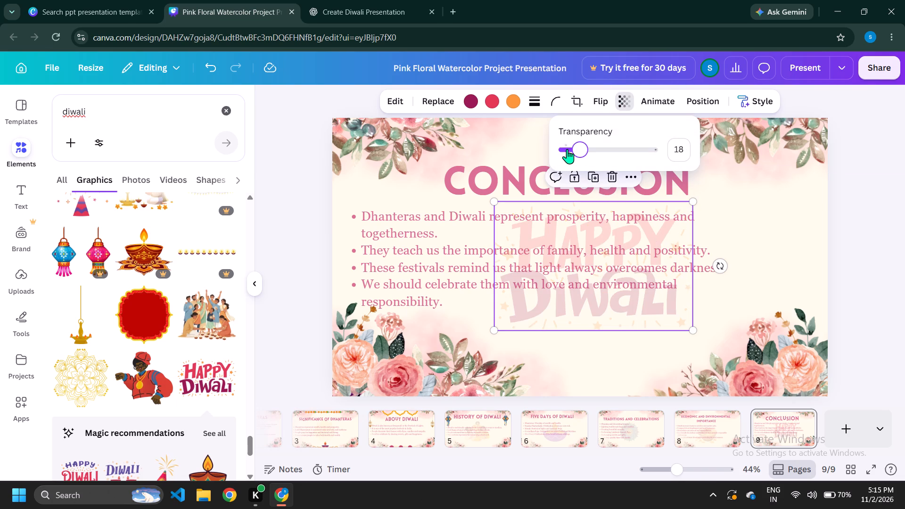
{"action": "left_click", "coordinate": [567, 149]}
{"action": "left_click", "coordinate": [573, 148]}
{"action": "left_click", "coordinate": [899, 291]}
On the Conclusion slide, move the faded Happy Diwali lettering slightly down and the title up, away from the bullet text.
{"action": "left_click_drag", "start_coordinate": [633, 296], "coordinate": [633, 312]}
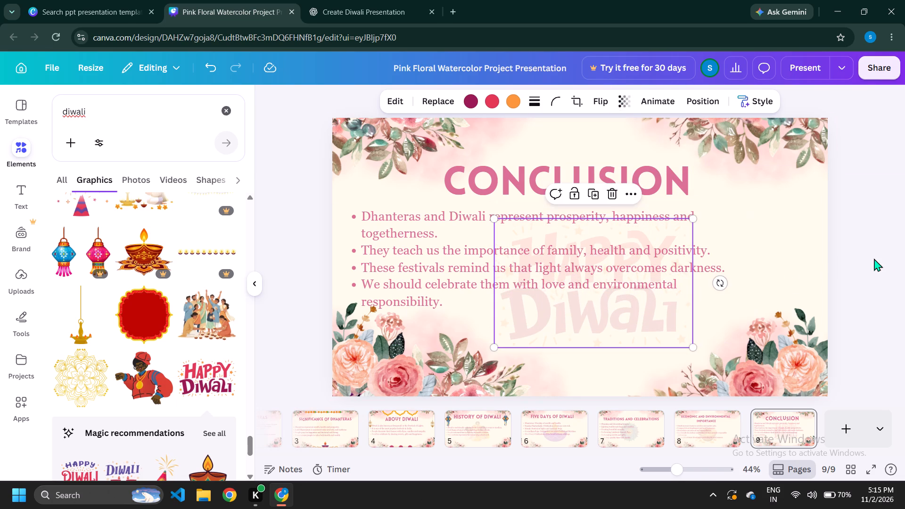
{"action": "left_click", "coordinate": [885, 255]}
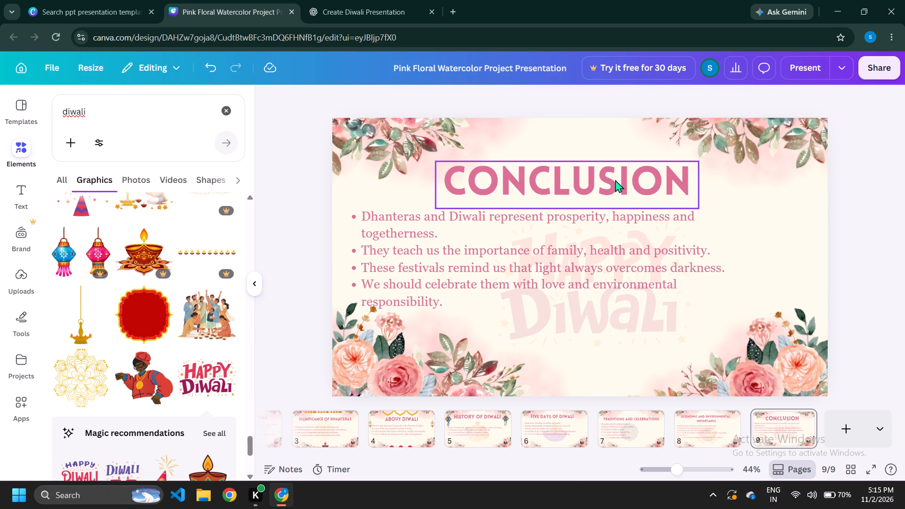
{"action": "left_click_drag", "start_coordinate": [615, 180], "coordinate": [621, 163]}
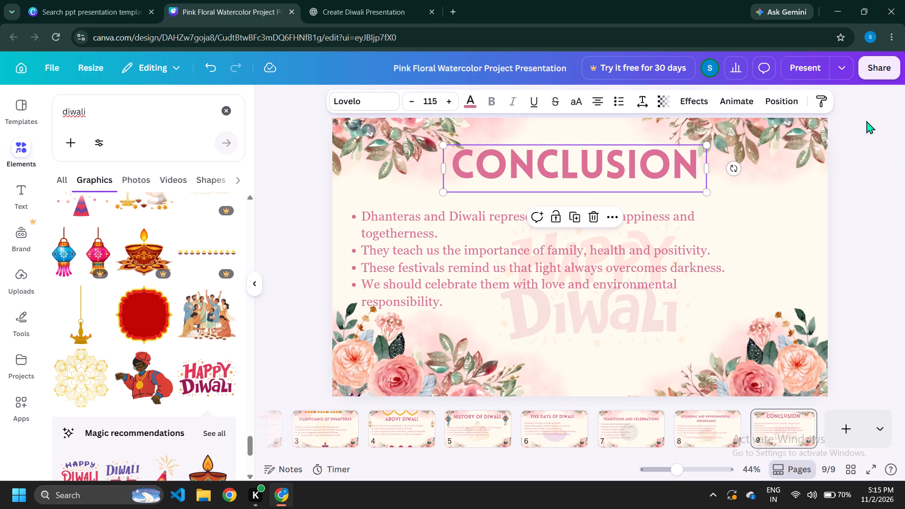
{"action": "left_click", "coordinate": [868, 157]}
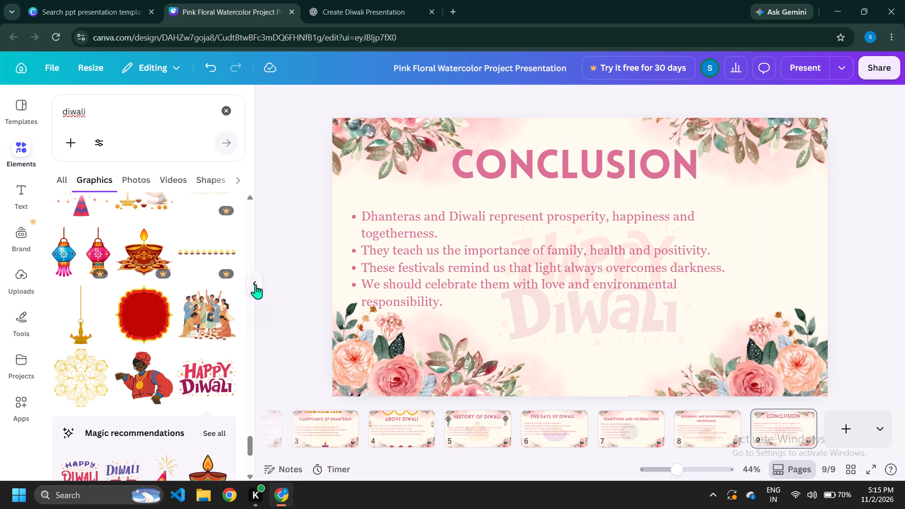
Download all pages of the presentation as a PDF with the Digital preset.
{"action": "left_click", "coordinate": [255, 284]}
{"action": "left_click", "coordinate": [879, 74]}
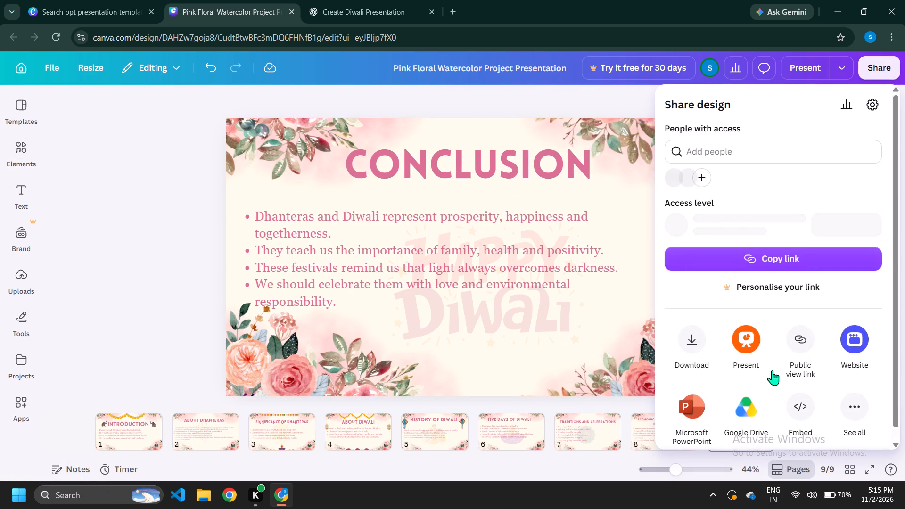
{"action": "left_click", "coordinate": [690, 348]}
{"action": "left_click", "coordinate": [718, 150]}
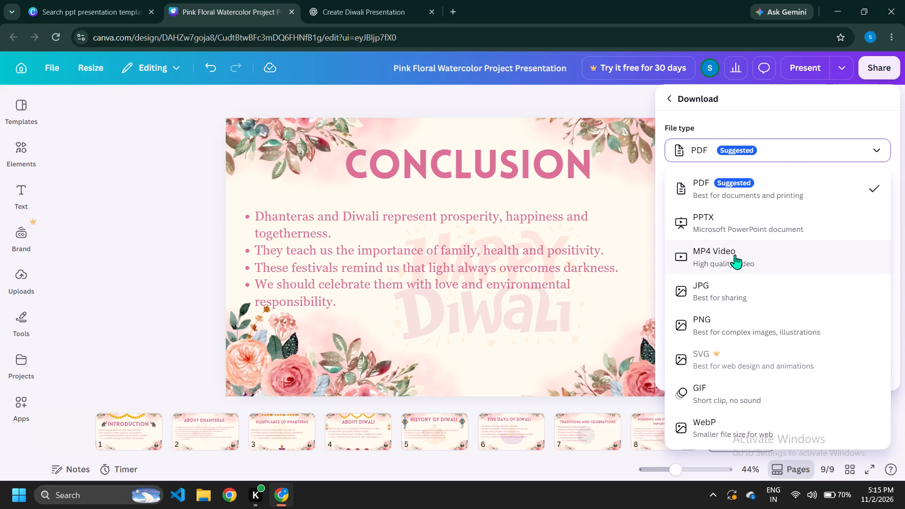
{"action": "left_click", "coordinate": [710, 192]}
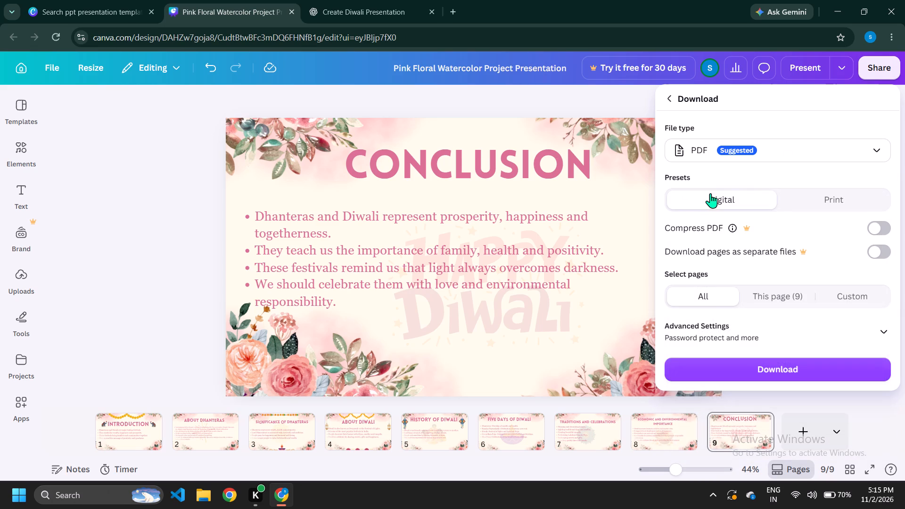
{"action": "left_click", "coordinate": [790, 367]}
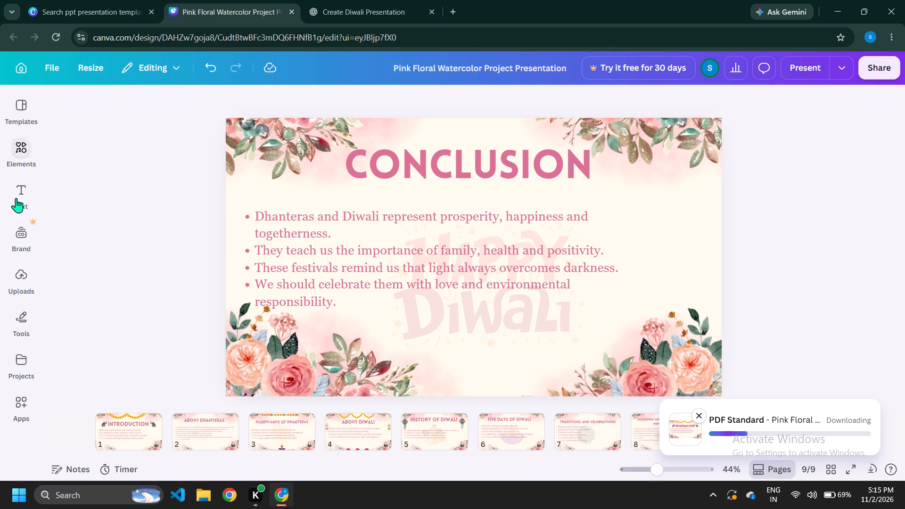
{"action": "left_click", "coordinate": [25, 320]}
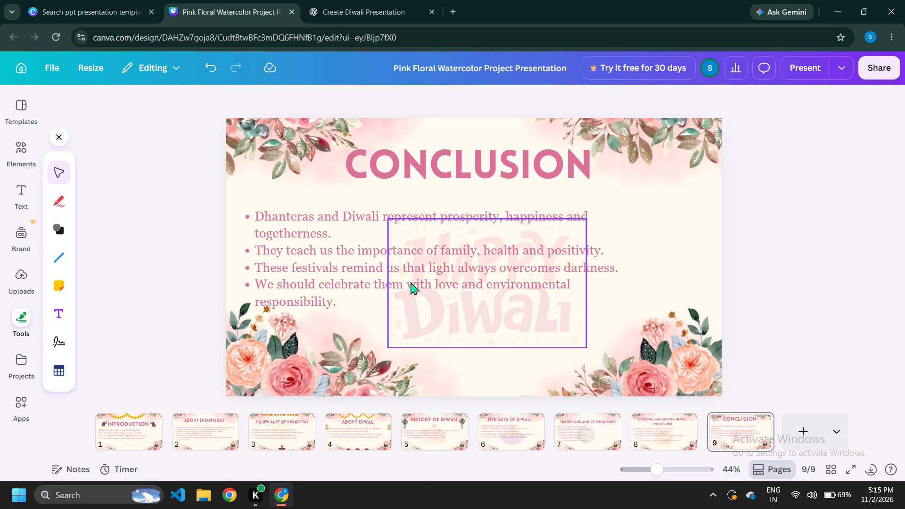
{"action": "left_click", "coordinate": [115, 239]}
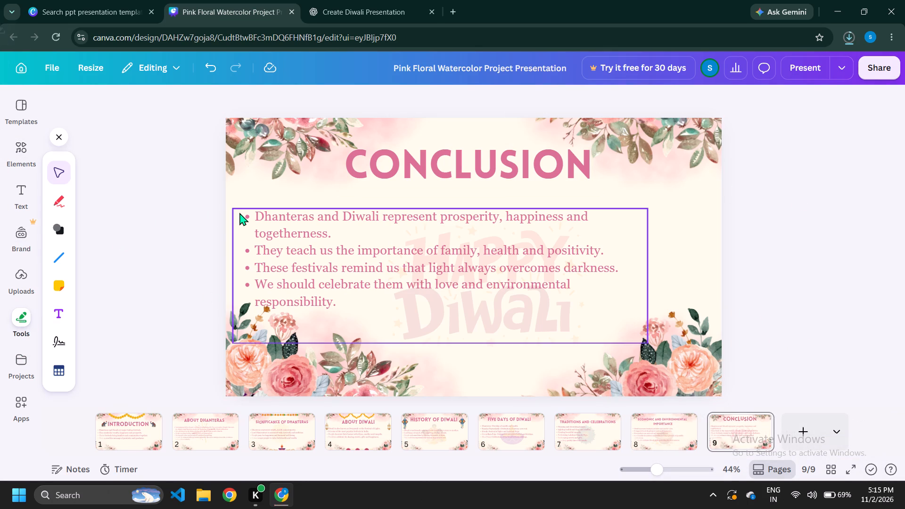
Open the downloaded Pink Floral Watercolor Project Presentation PDF from the recent downloads and look through its slides from Introduction to History of Diwali.
{"action": "left_click", "coordinate": [853, 33]}
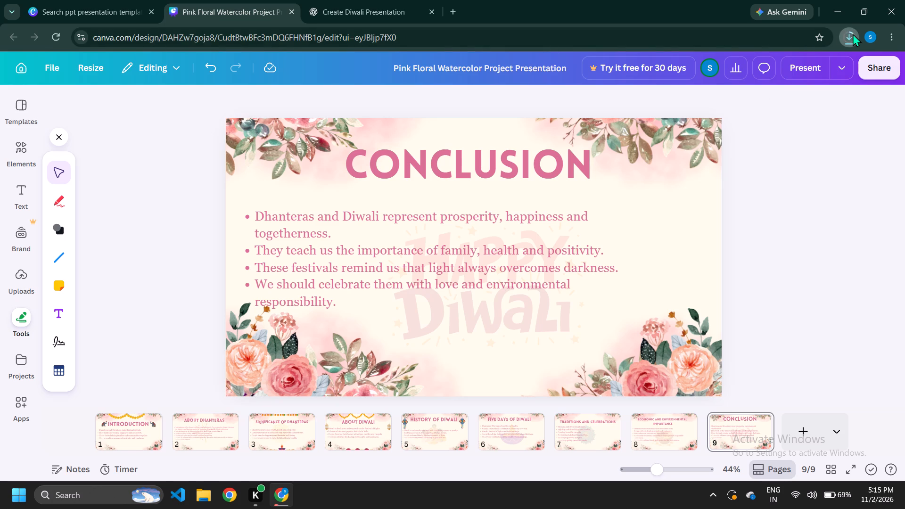
{"action": "left_click", "coordinate": [853, 33]}
{"action": "left_click", "coordinate": [853, 33]}
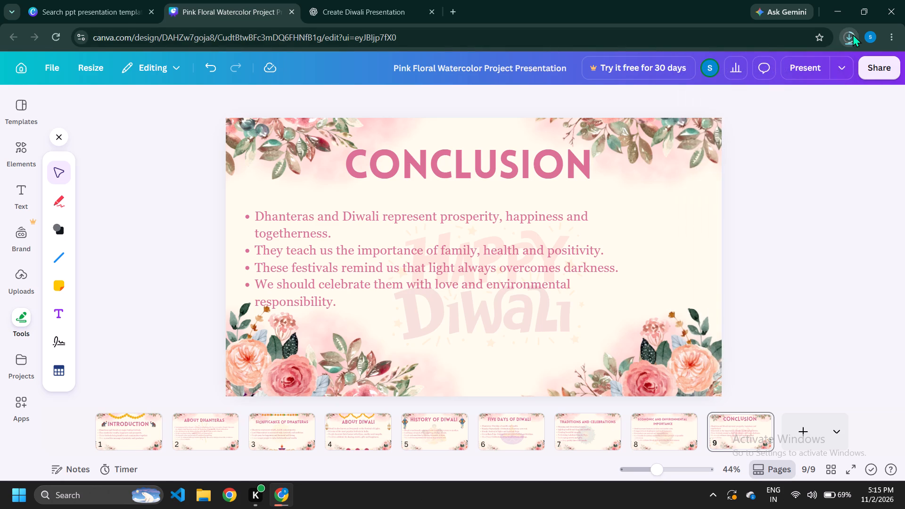
{"action": "left_click", "coordinate": [850, 32]}
{"action": "left_click", "coordinate": [850, 33]}
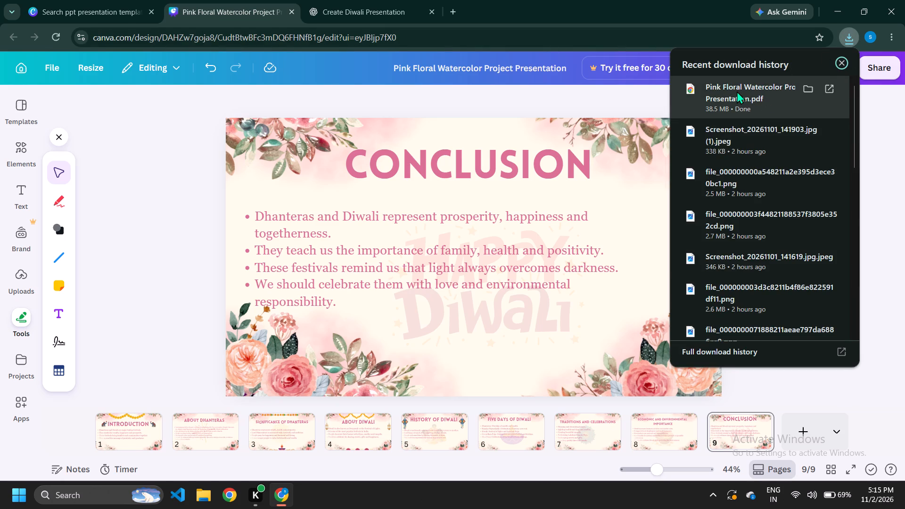
{"action": "double_click", "coordinate": [737, 91]}
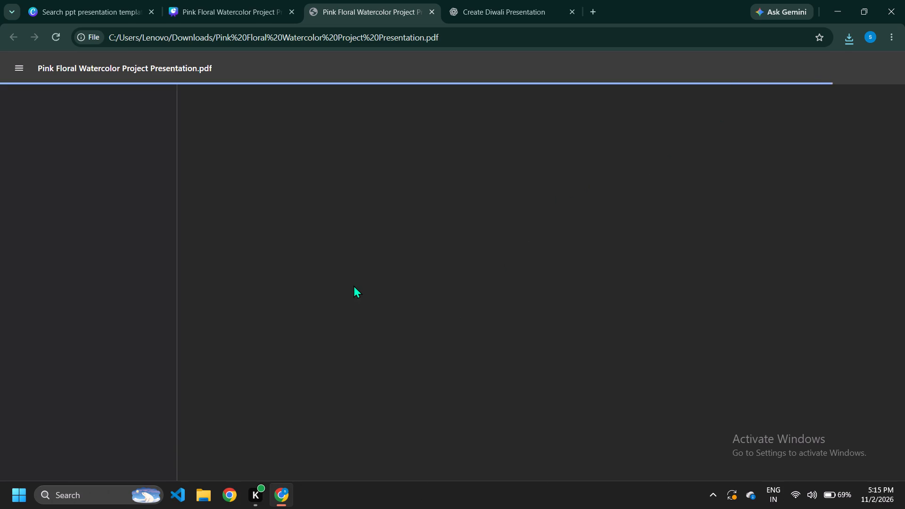
{"action": "scroll", "coordinate": [477, 283], "scroll_direction": "down", "scroll_amount": 1}
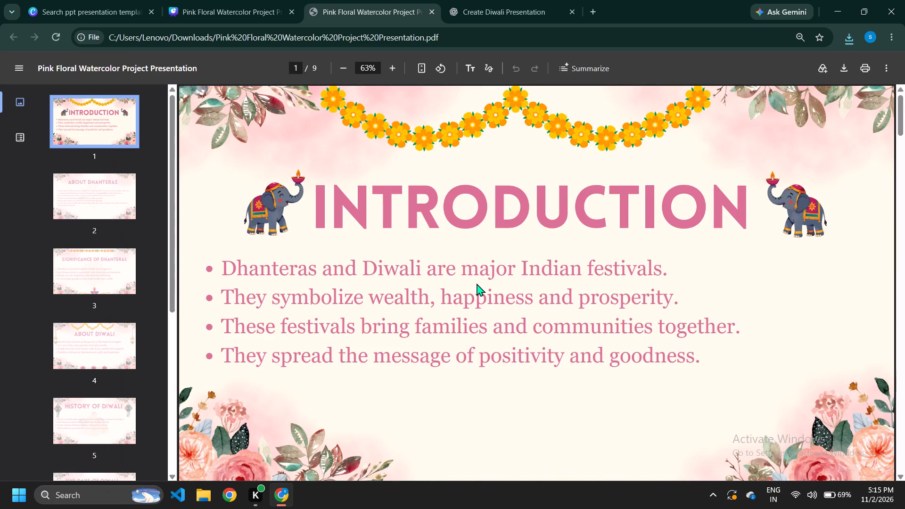
{"action": "scroll", "coordinate": [477, 283], "scroll_direction": "down", "scroll_amount": 18}
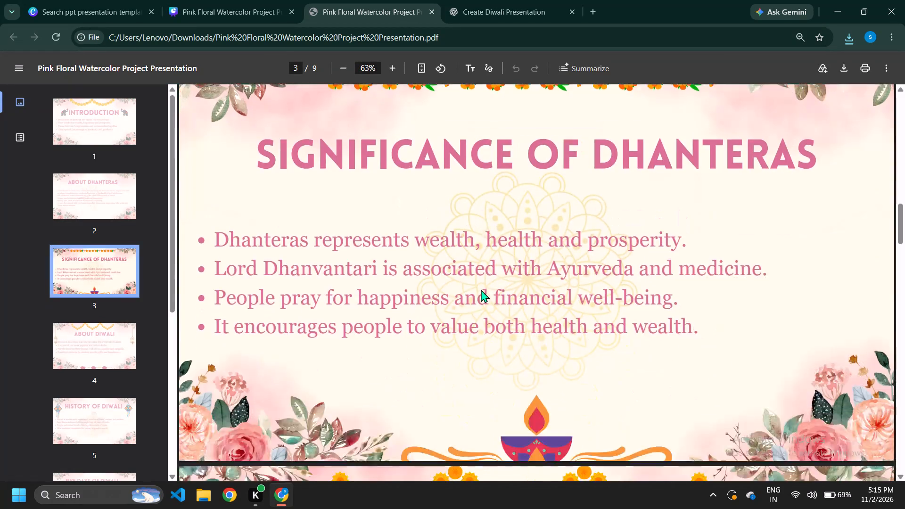
{"action": "scroll", "coordinate": [481, 289], "scroll_direction": "down", "scroll_amount": 7}
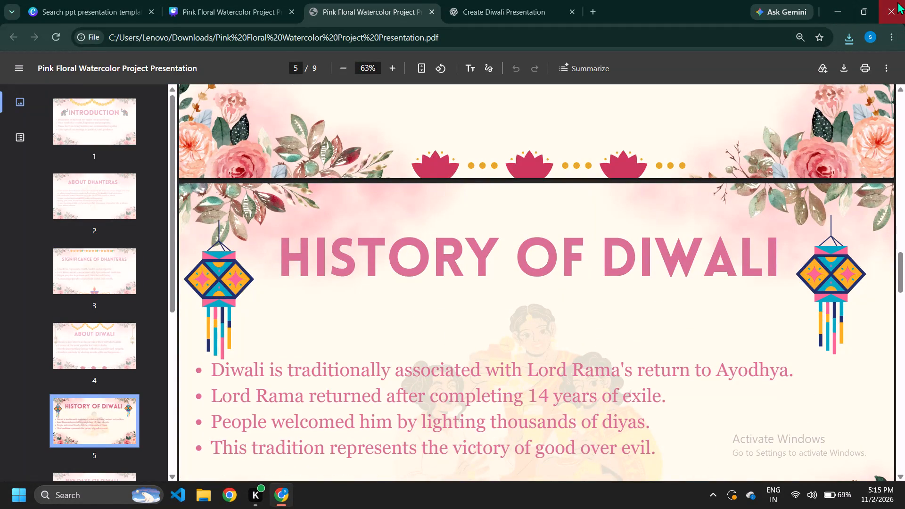